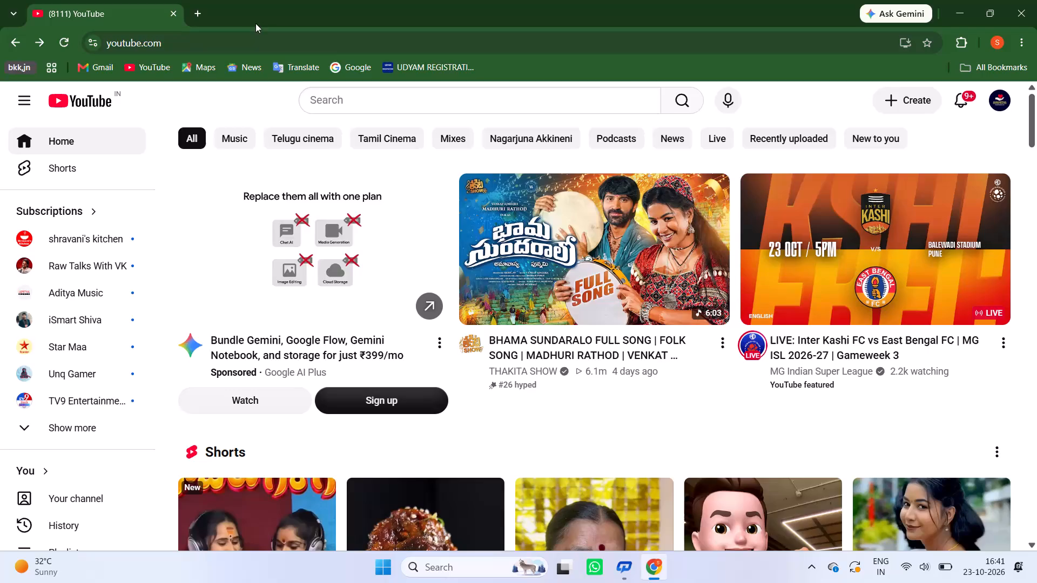
Close the current browser window and reopen Chrome with the janahitha meta profile.
left_click(191, 15)
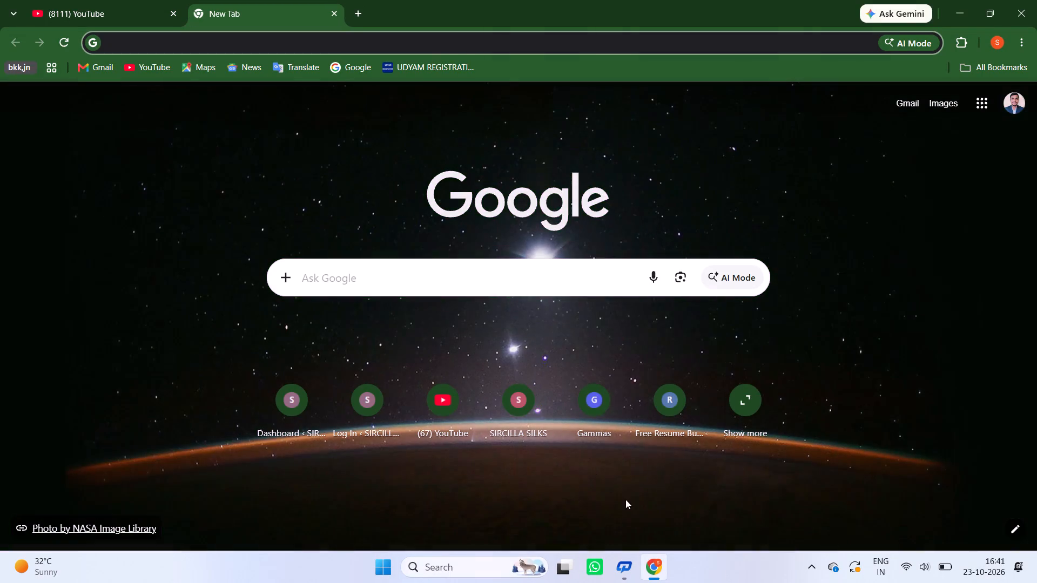
left_click(1036, 0)
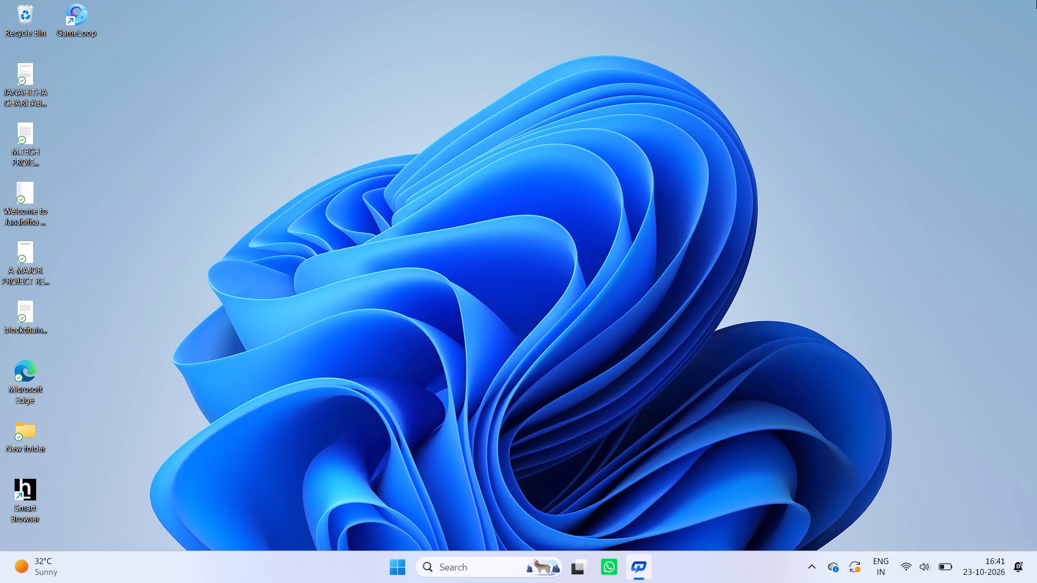
left_click(401, 569)
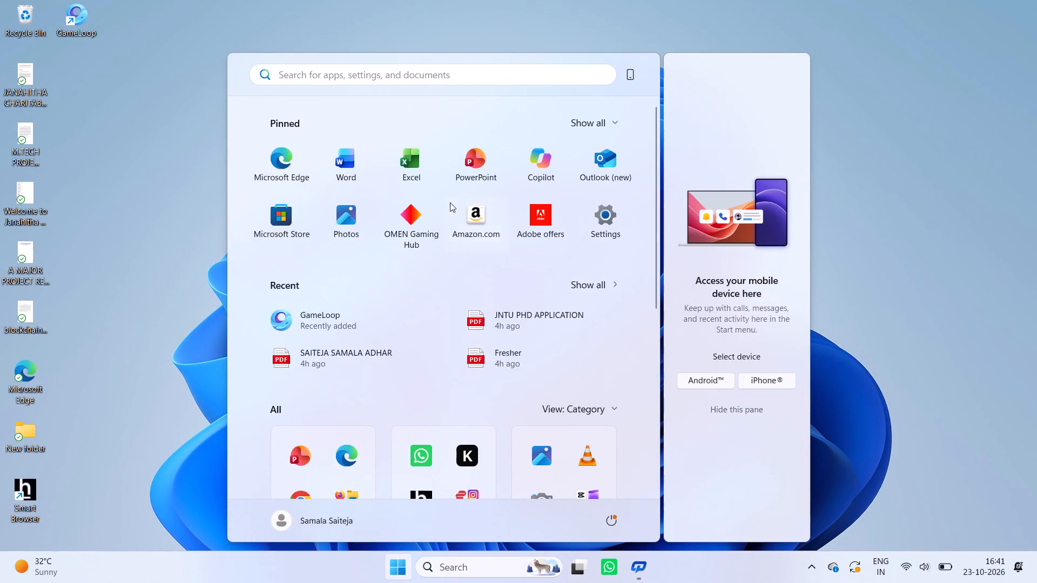
scroll(313, 370, "down", 3)
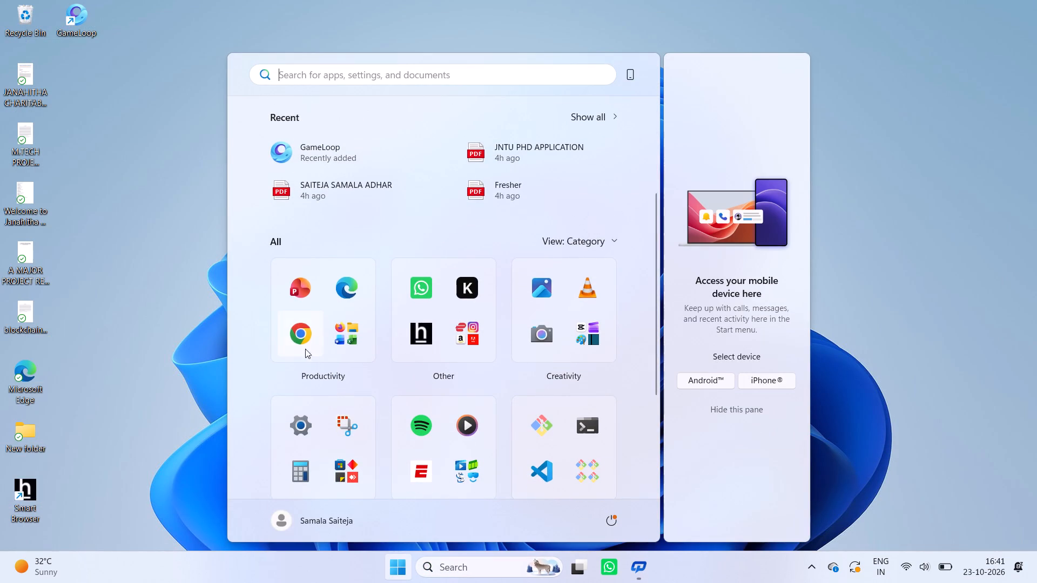
left_click(304, 344)
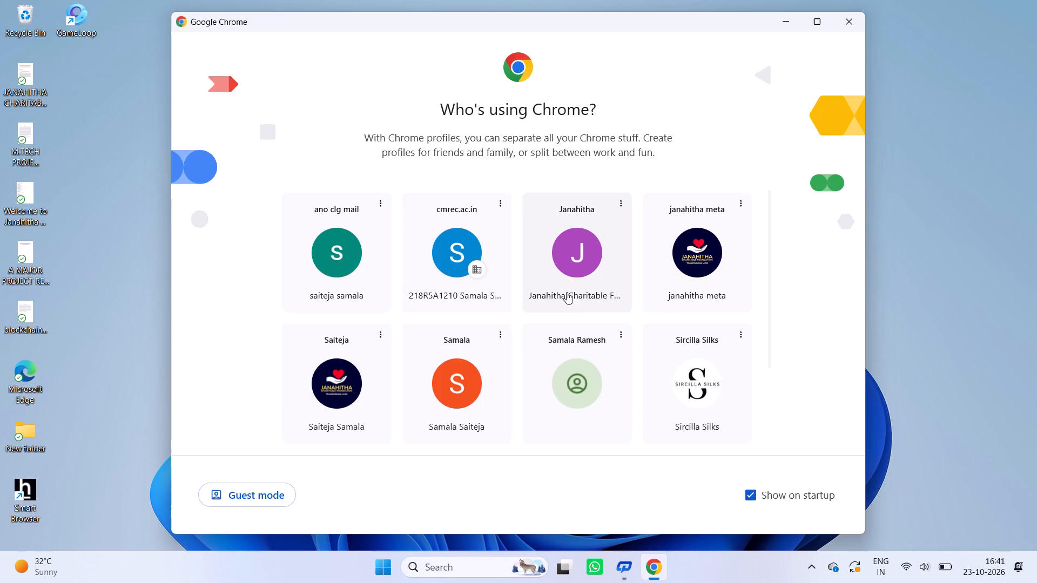
left_click(710, 260)
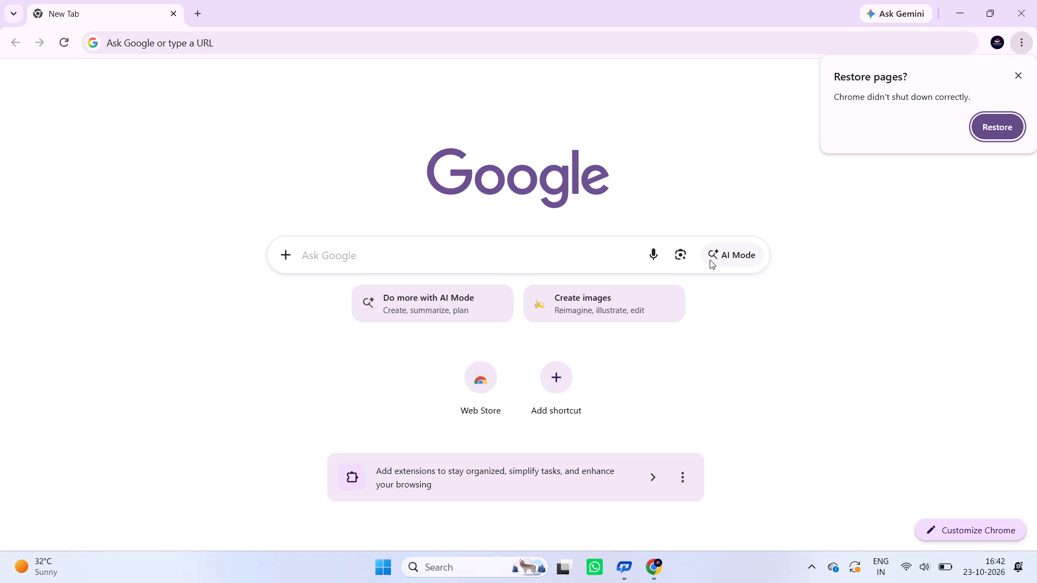
Search Google for "ad manager" and restore the pages from the previous browser session.
left_click(427, 253)
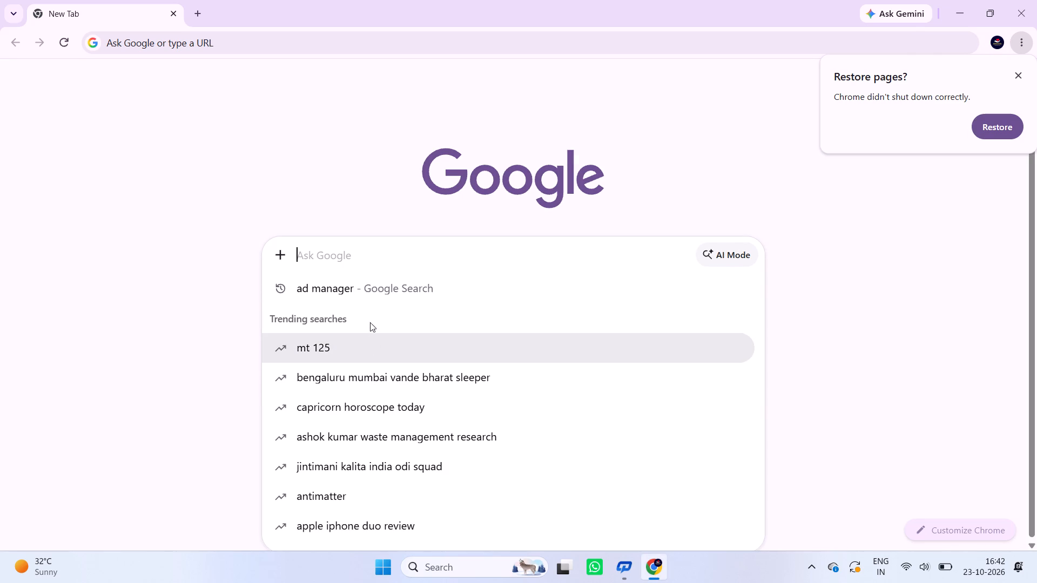
left_click(354, 282)
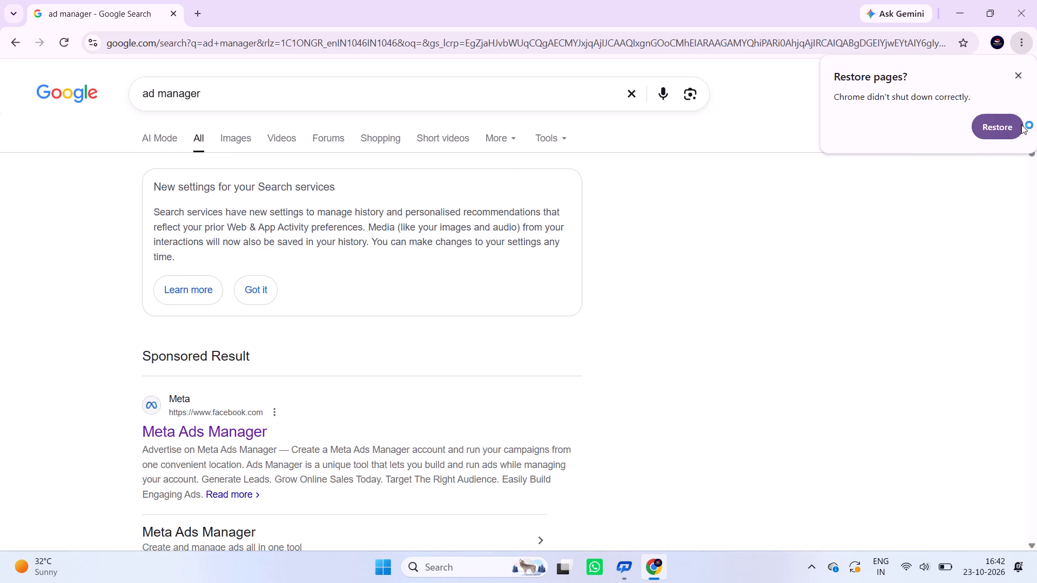
left_click(992, 131)
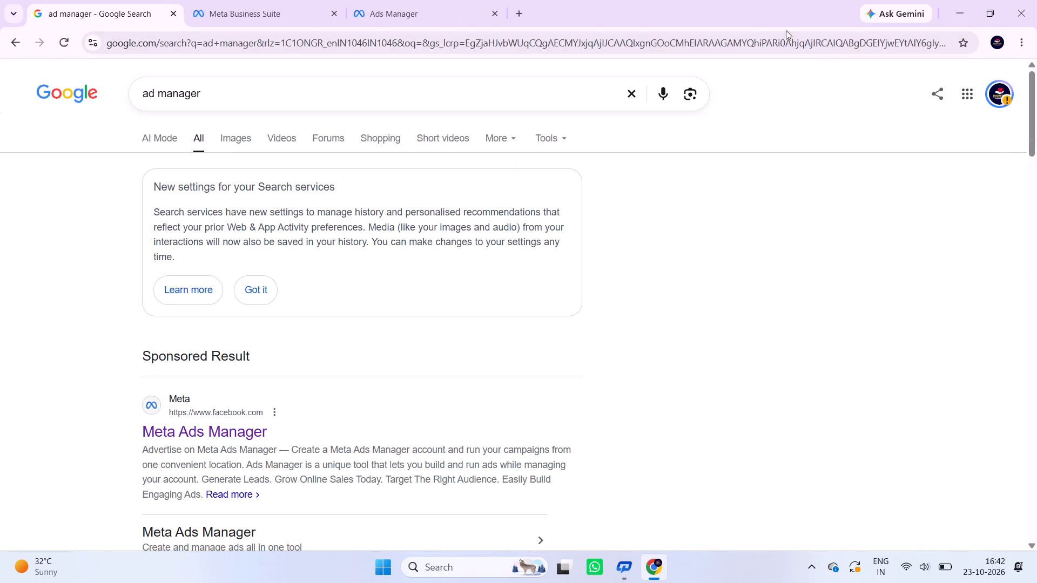
Switch to the Ads Manager page and select WhatsApp as the conversion location for the 23-08-2026 ad set.
left_click(389, 0)
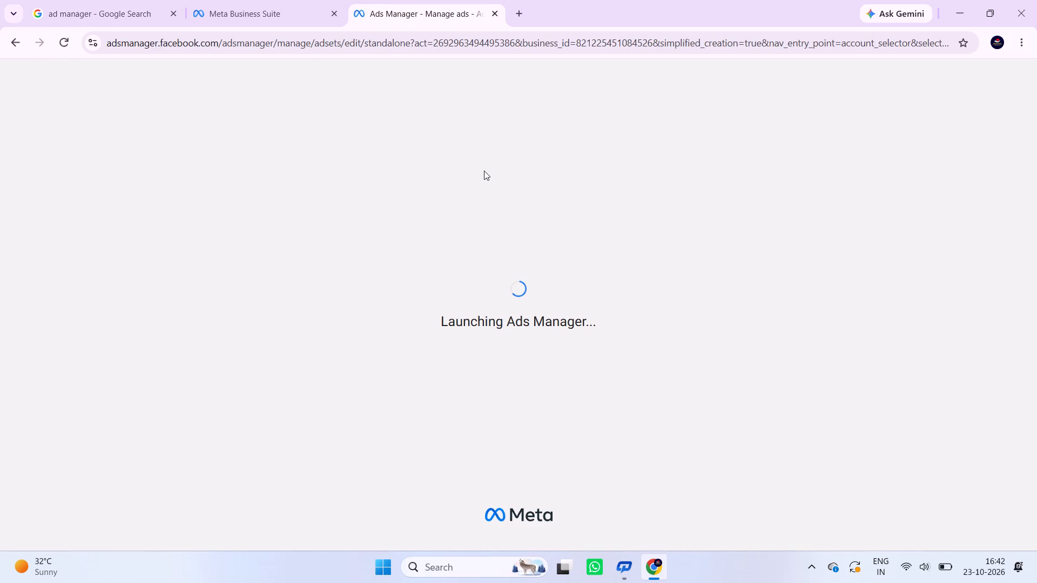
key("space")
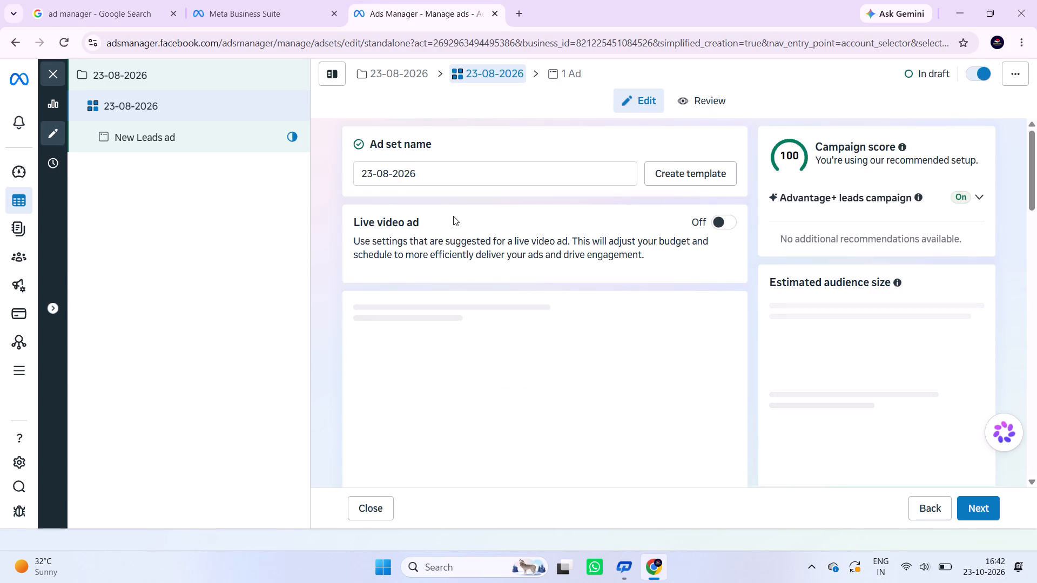
left_click(461, 274)
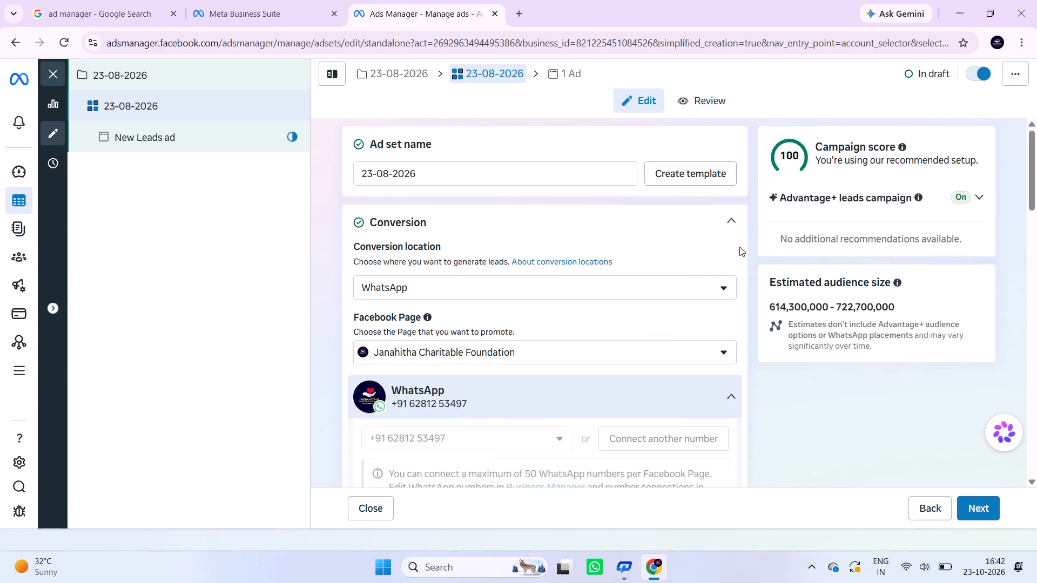
left_click(540, 287)
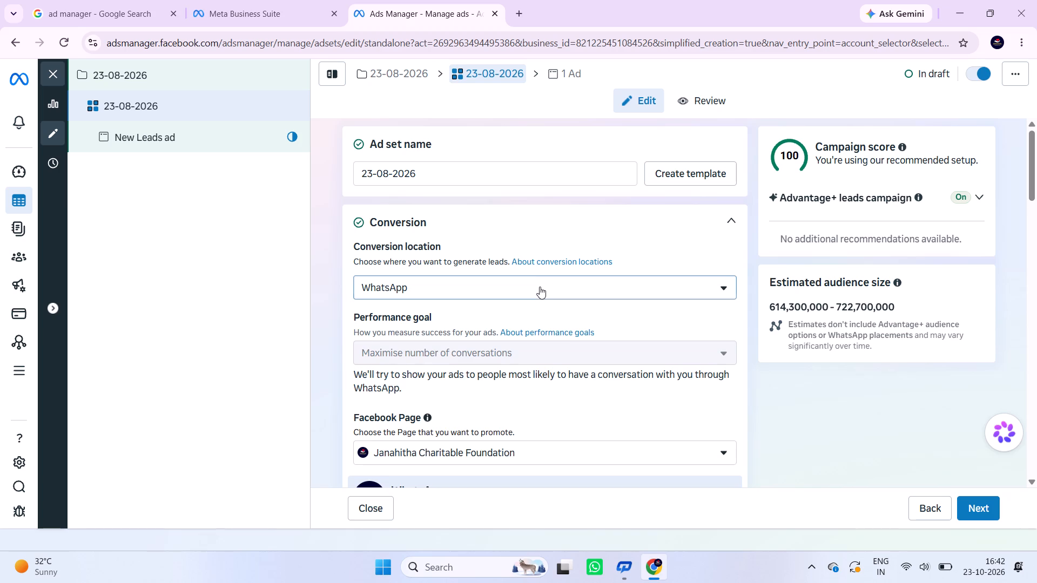
scroll(494, 400, "down", 3)
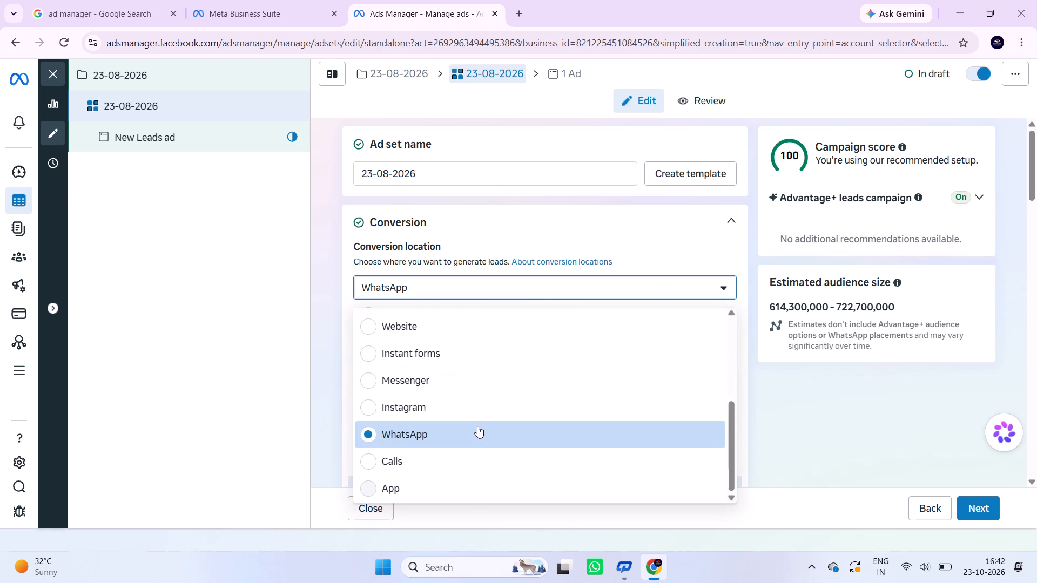
left_click(477, 434)
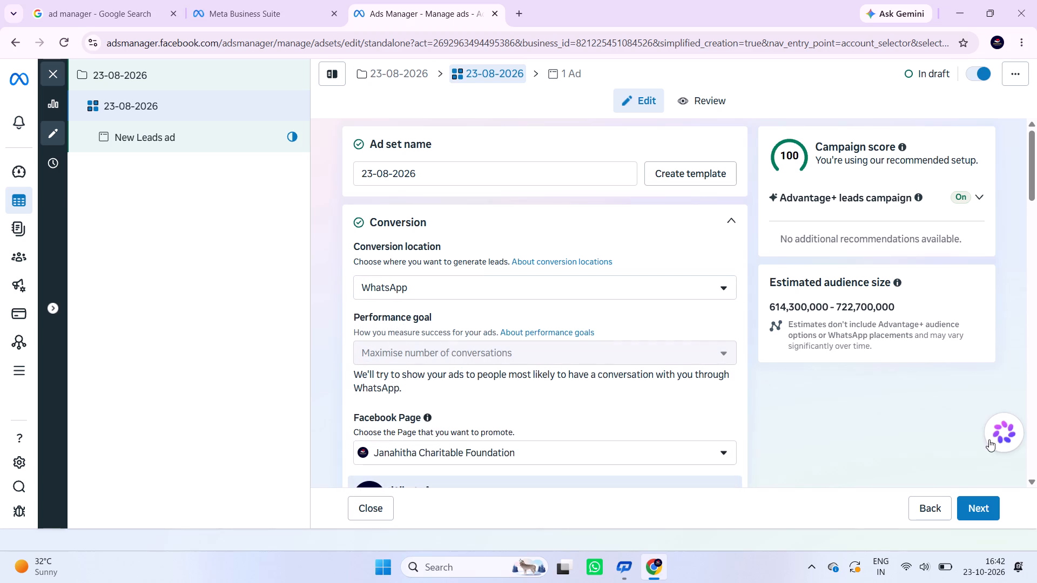
Review the ad set's settings, from conversion, budget and audience through placements and brand safety.
scroll(933, 350, "down", 3)
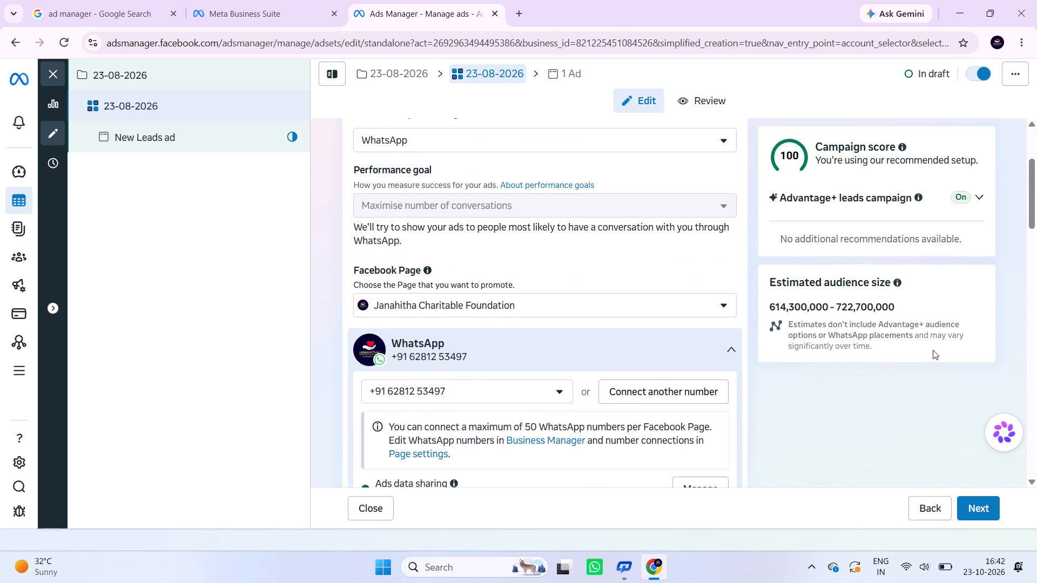
scroll(933, 350, "down", 3)
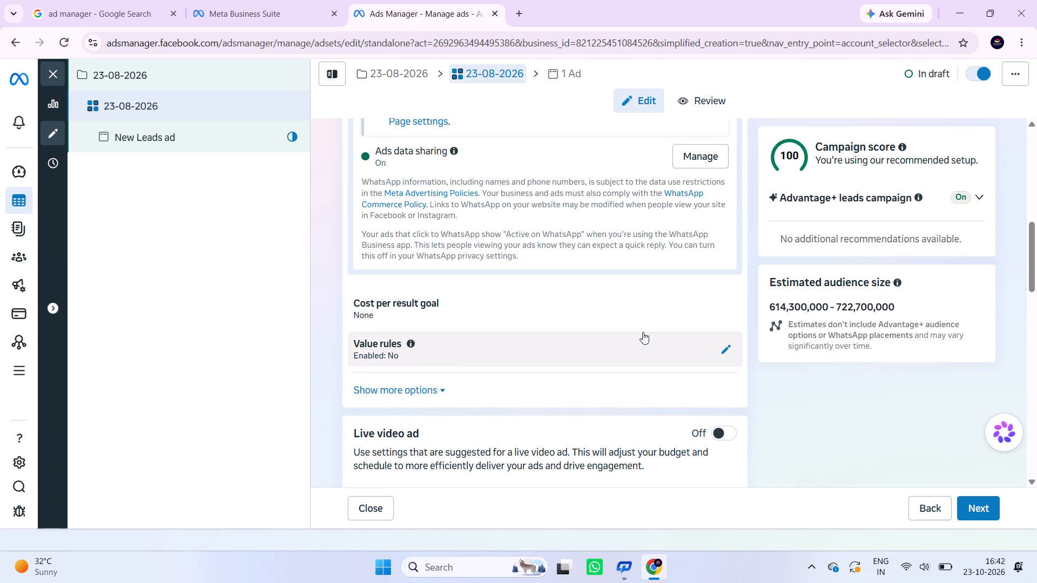
scroll(643, 332, "down", 3)
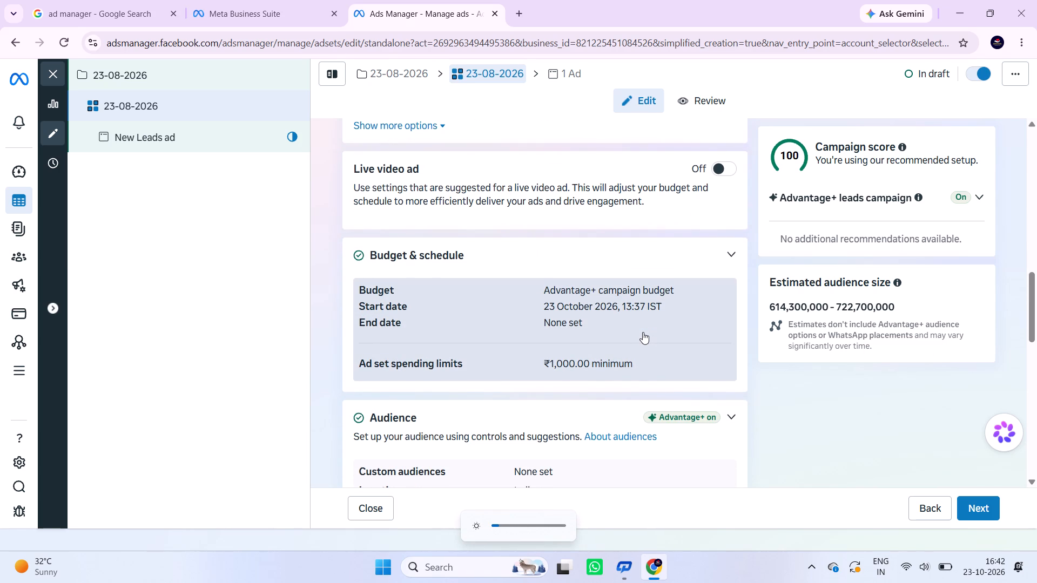
scroll(643, 332, "down", 2)
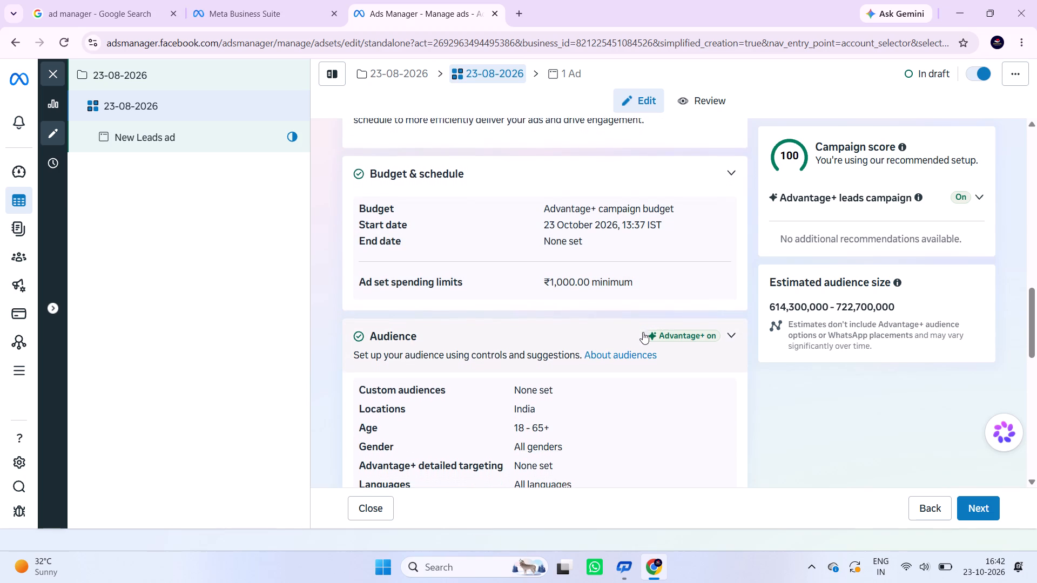
scroll(643, 332, "down", 3)
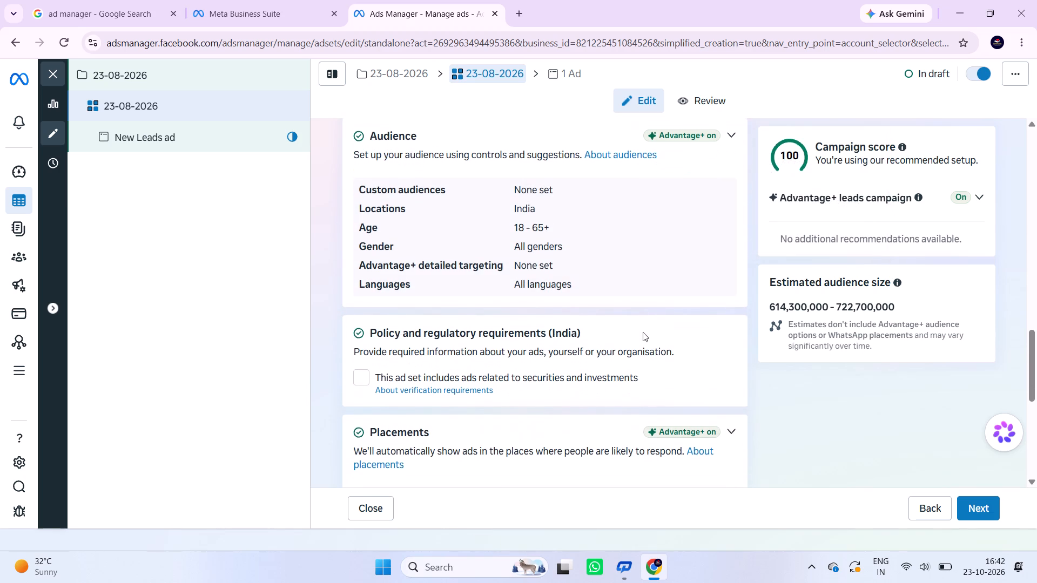
scroll(643, 332, "down", 1)
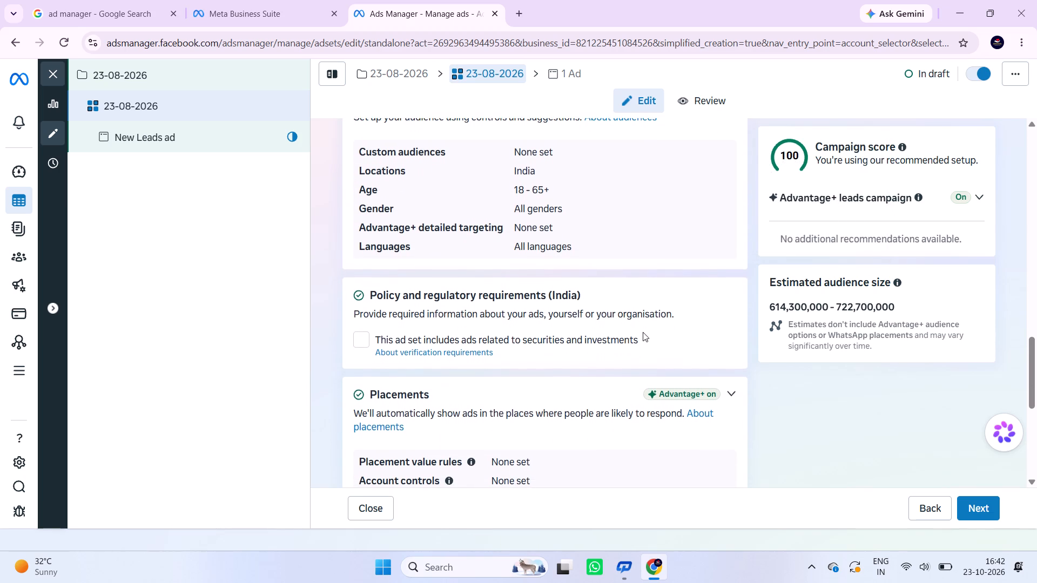
scroll(643, 332, "down", 1)
scroll(468, 318, "down", 2)
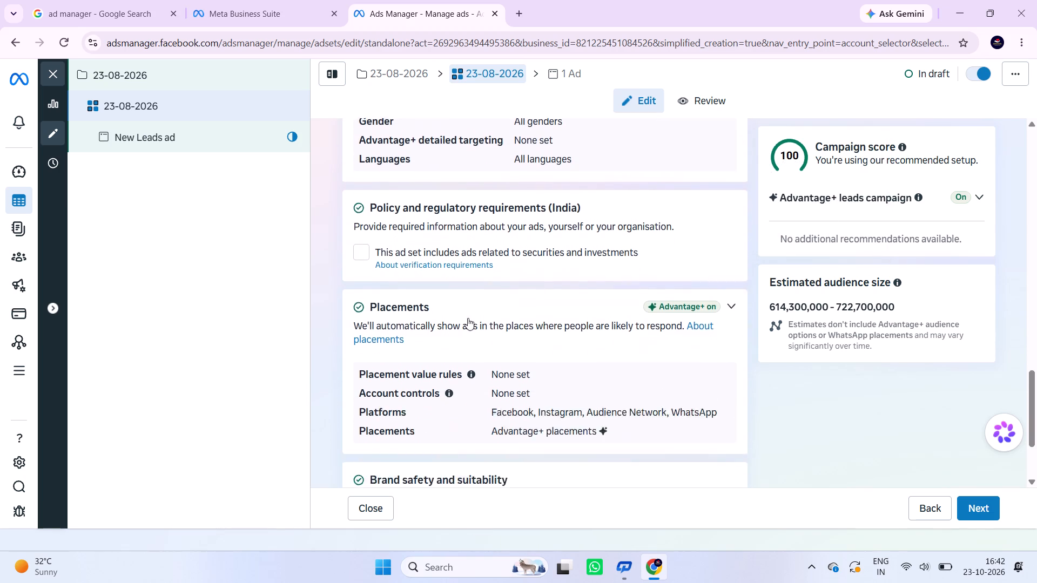
scroll(468, 318, "down", 5)
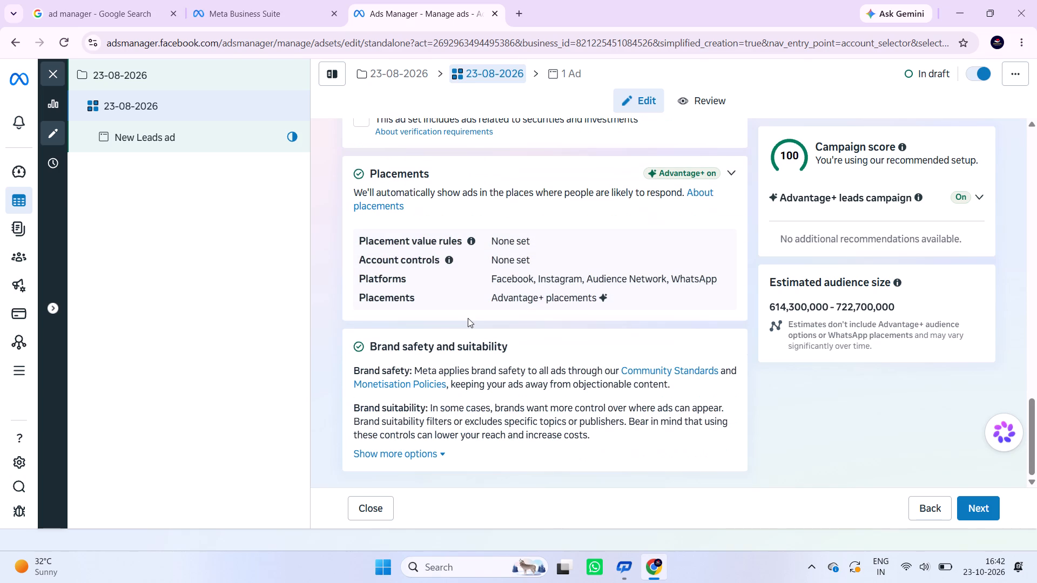
scroll(468, 318, "down", 10)
scroll(468, 318, "up", 3)
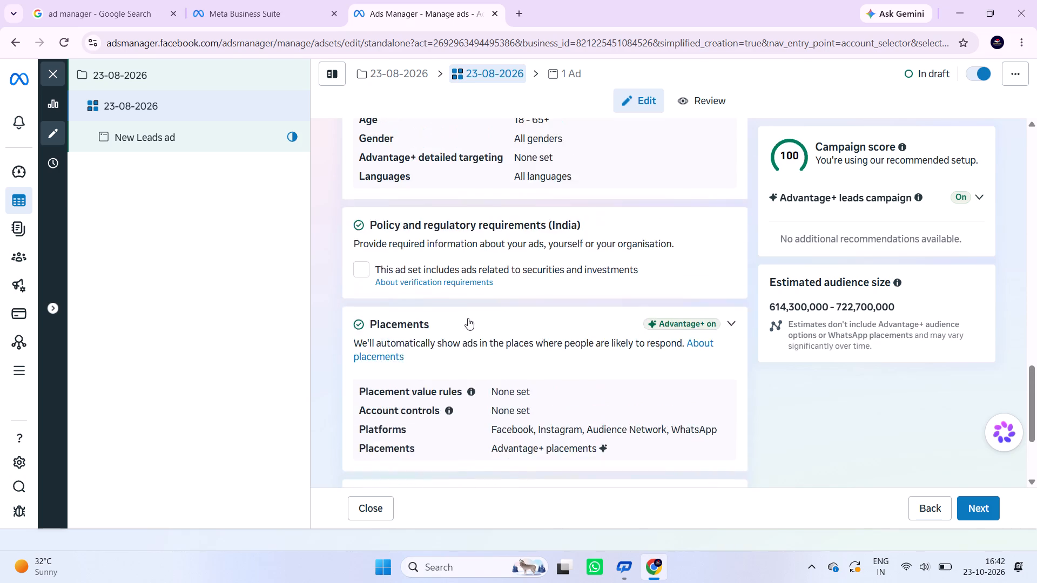
scroll(468, 318, "up", 6)
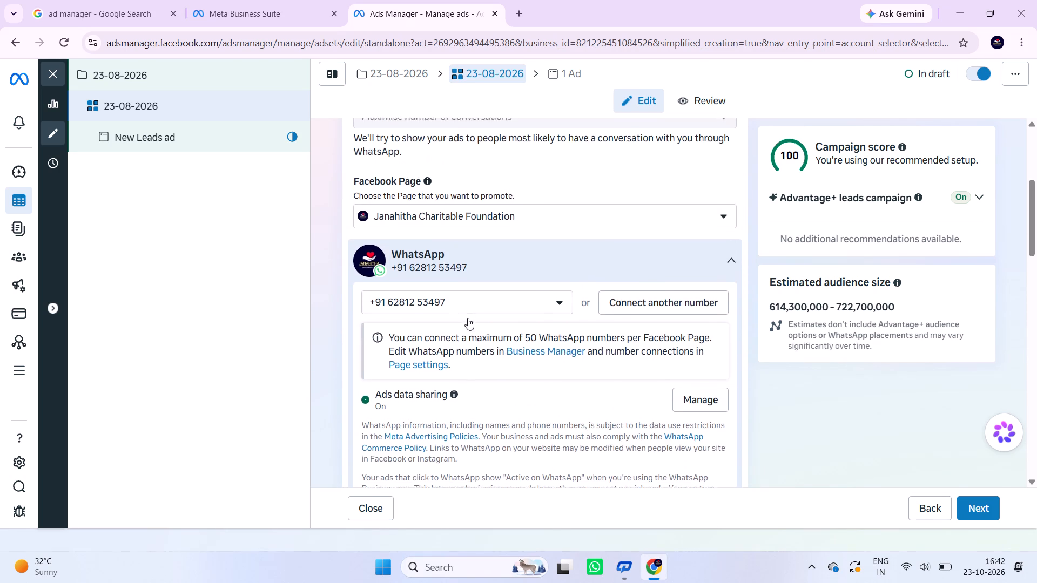
scroll(468, 318, "up", 6)
Show the additional options in the ad set's Conversion section, below the value rules.
scroll(468, 318, "down", 5)
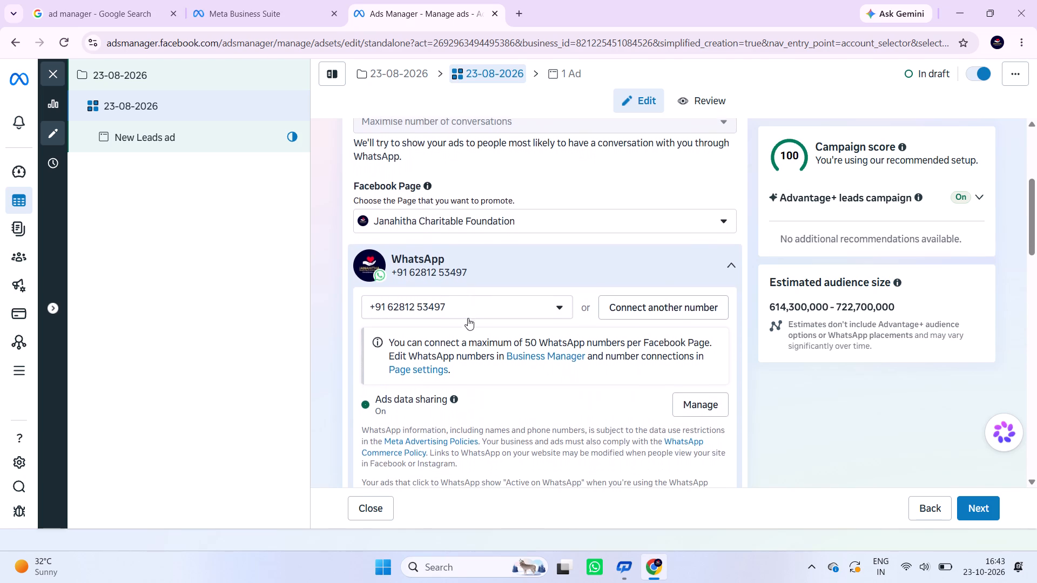
scroll(468, 318, "down", 2)
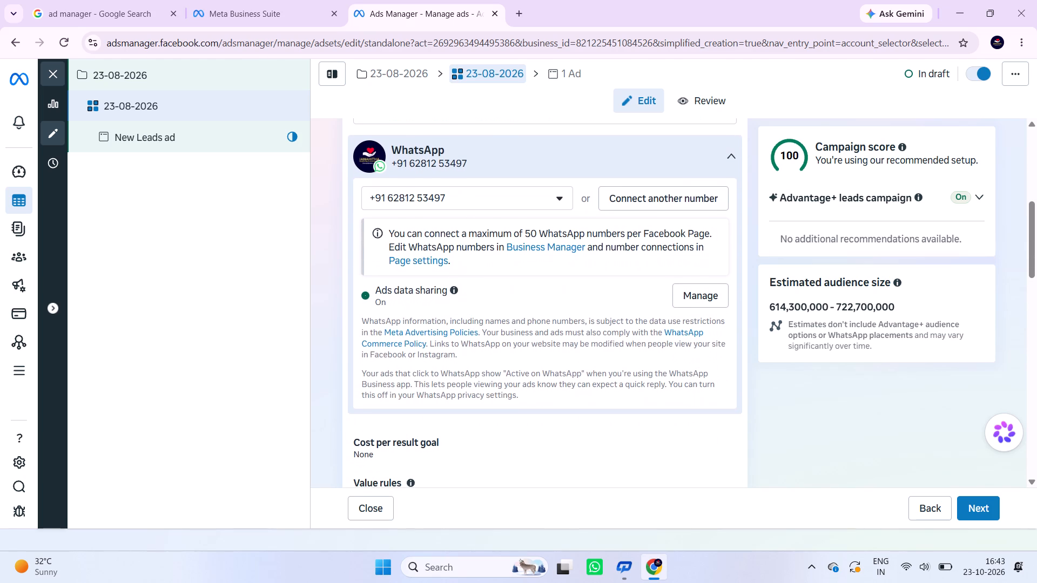
scroll(468, 318, "down", 2)
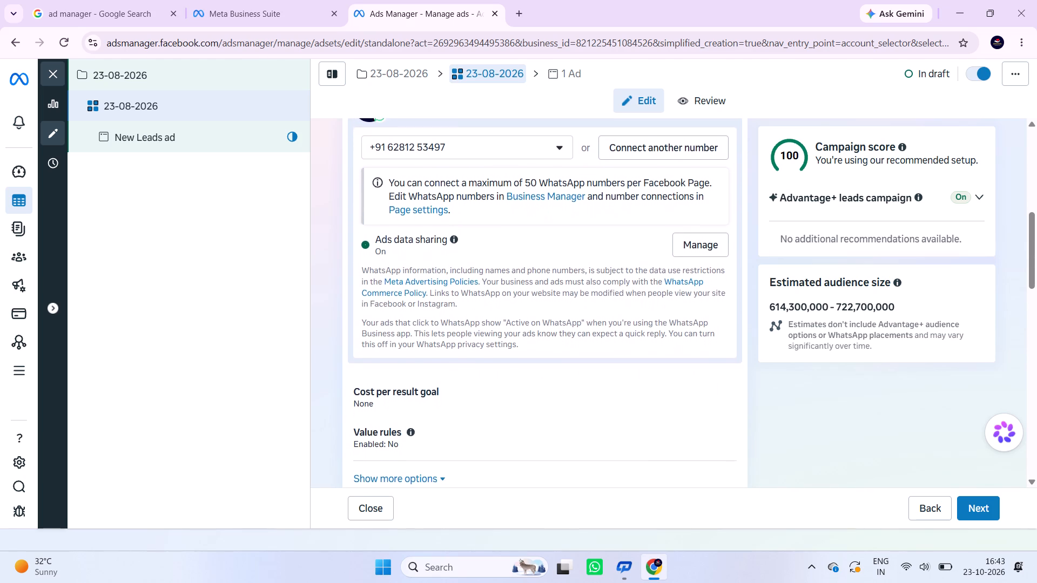
scroll(468, 318, "down", 3)
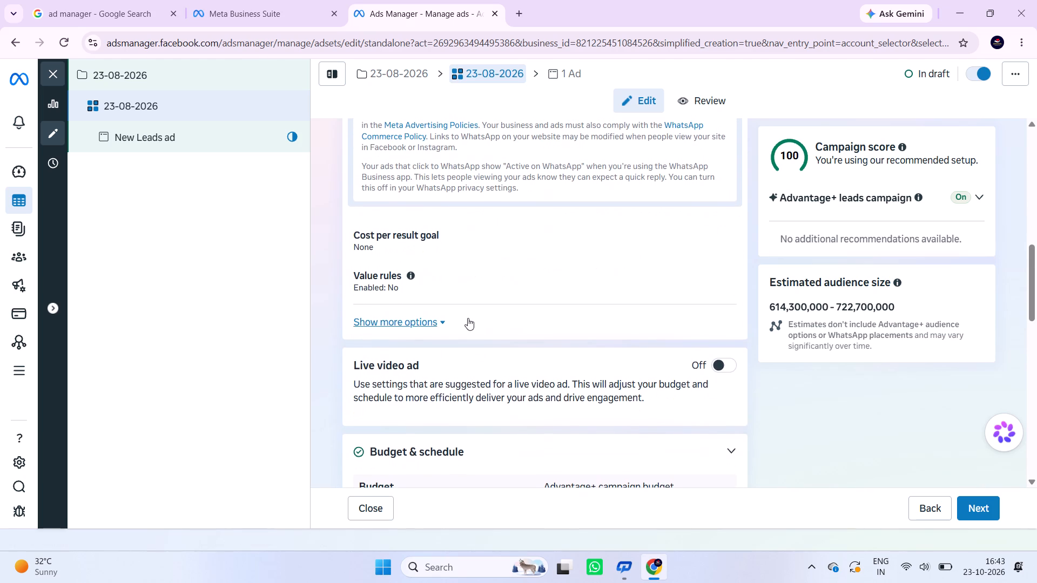
left_click(436, 314)
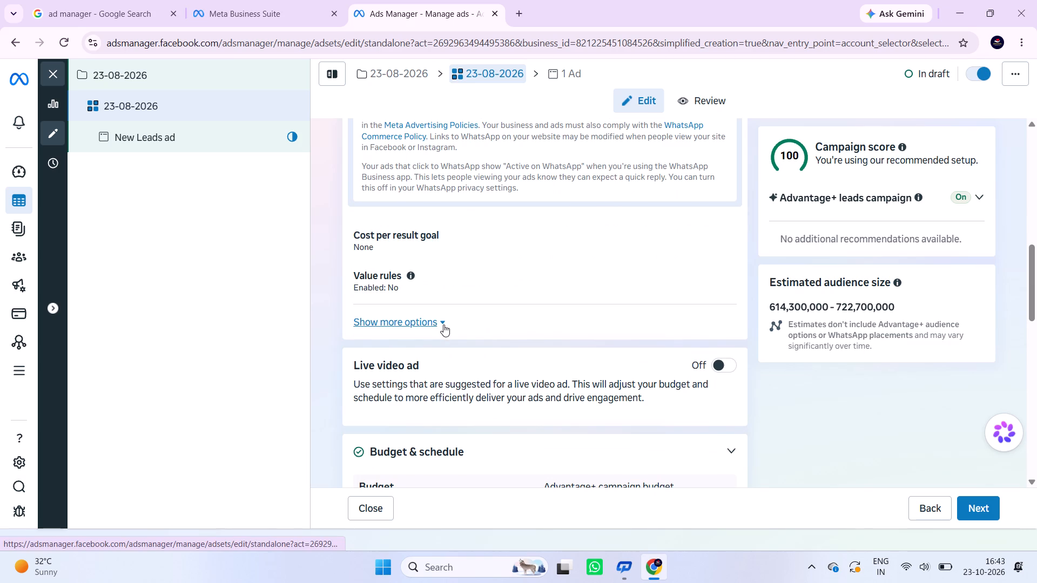
left_click(443, 324)
Expand the ad set's Audience section and open its Minimum age control.
scroll(505, 348, "down", 3)
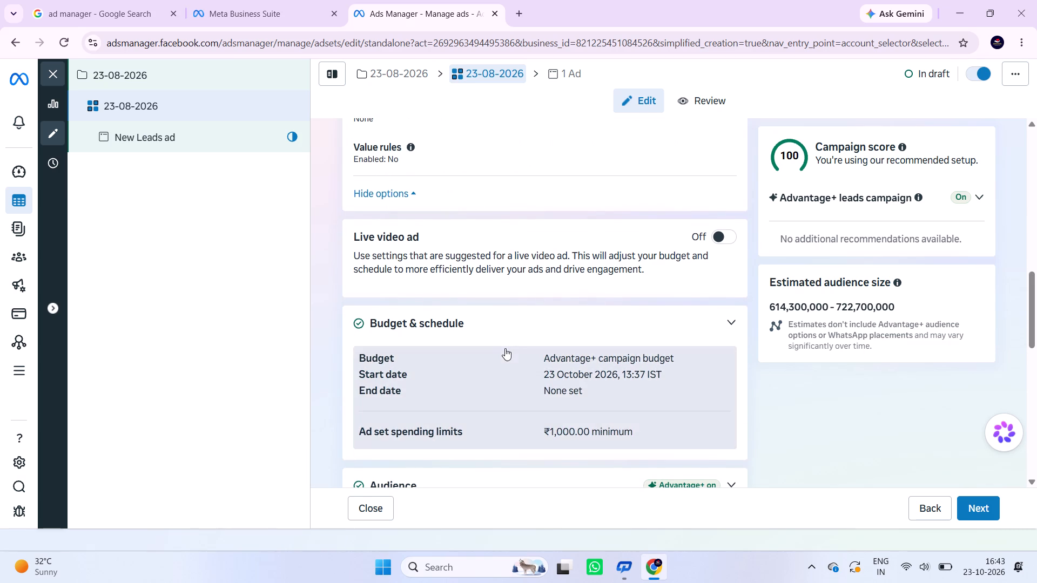
scroll(522, 264, "down", 1)
scroll(415, 213, "down", 2)
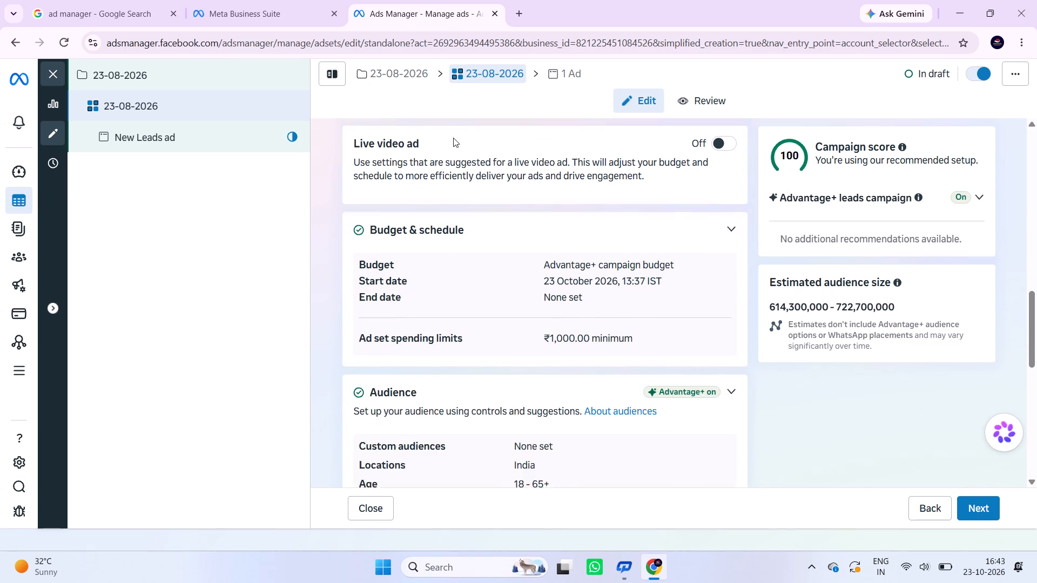
scroll(453, 138, "down", 4)
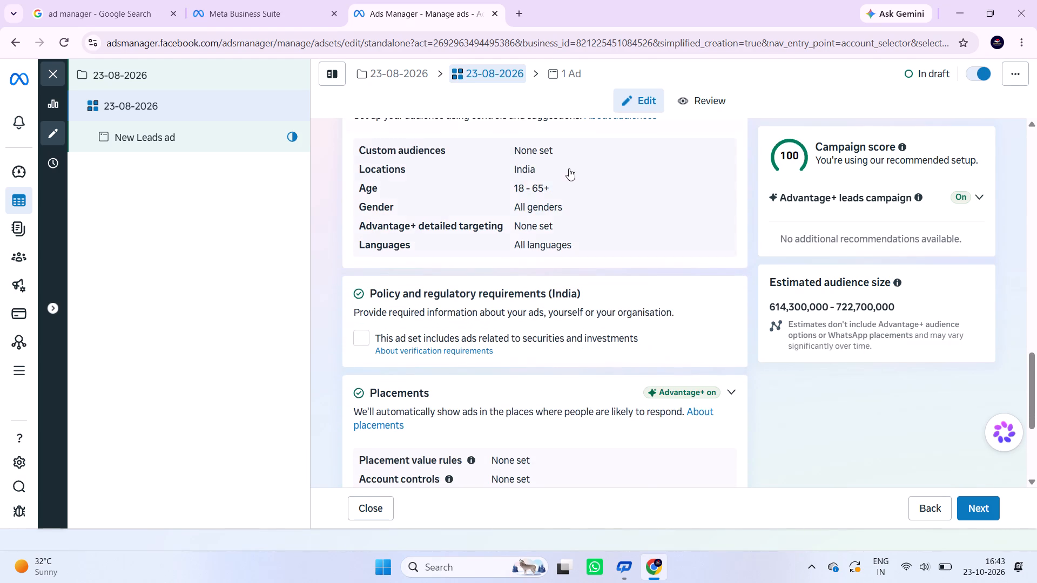
scroll(569, 168, "up", 1)
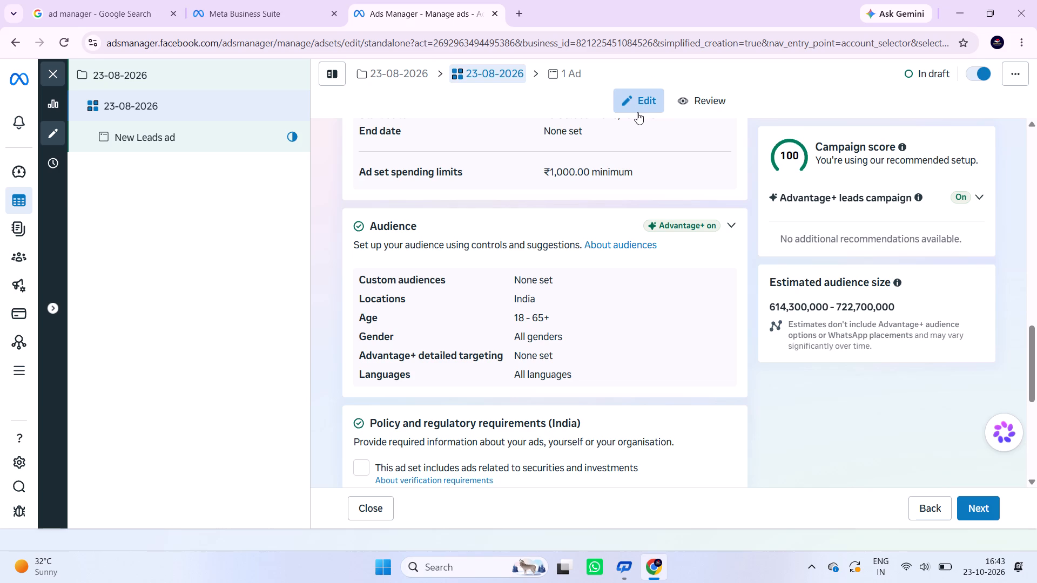
left_click(733, 216)
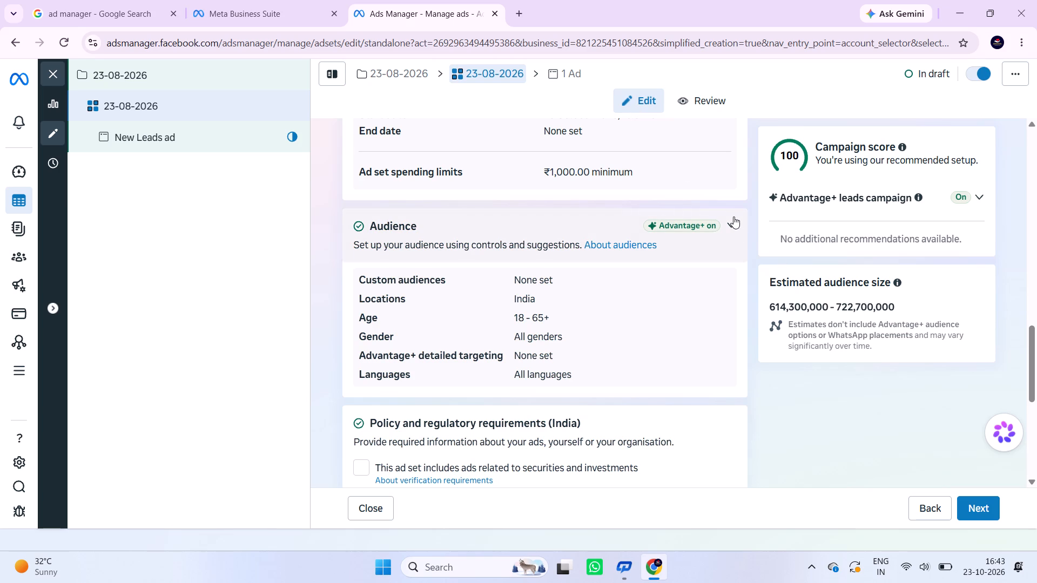
left_click(628, 93)
scroll(576, 290, "down", 1)
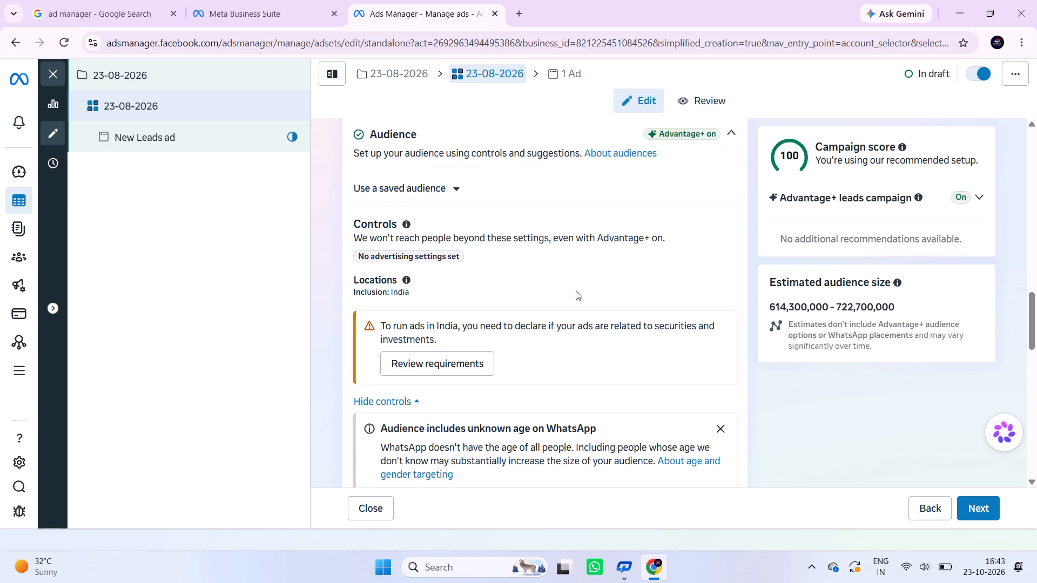
scroll(576, 290, "down", 4)
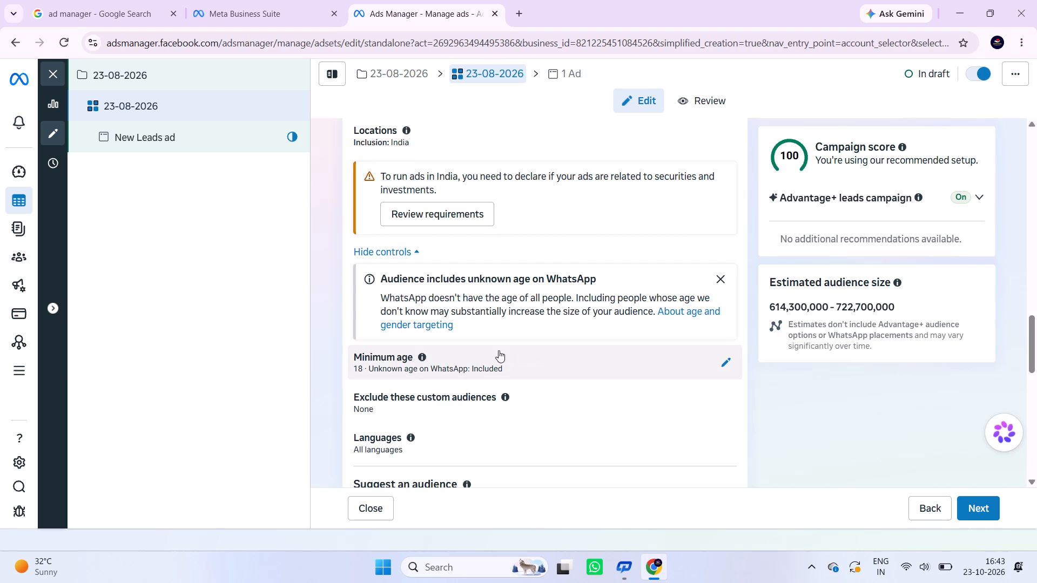
scroll(474, 346, "down", 1)
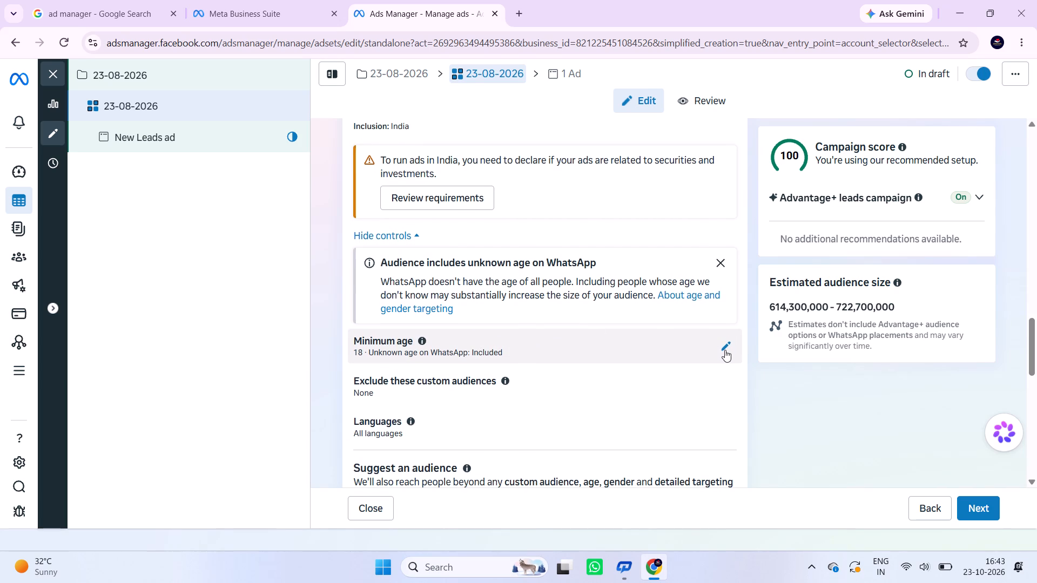
left_click(725, 350)
Open the custom audiences to include under Suggest an audience and search the existing ones for "birth".
scroll(671, 405, "down", 3)
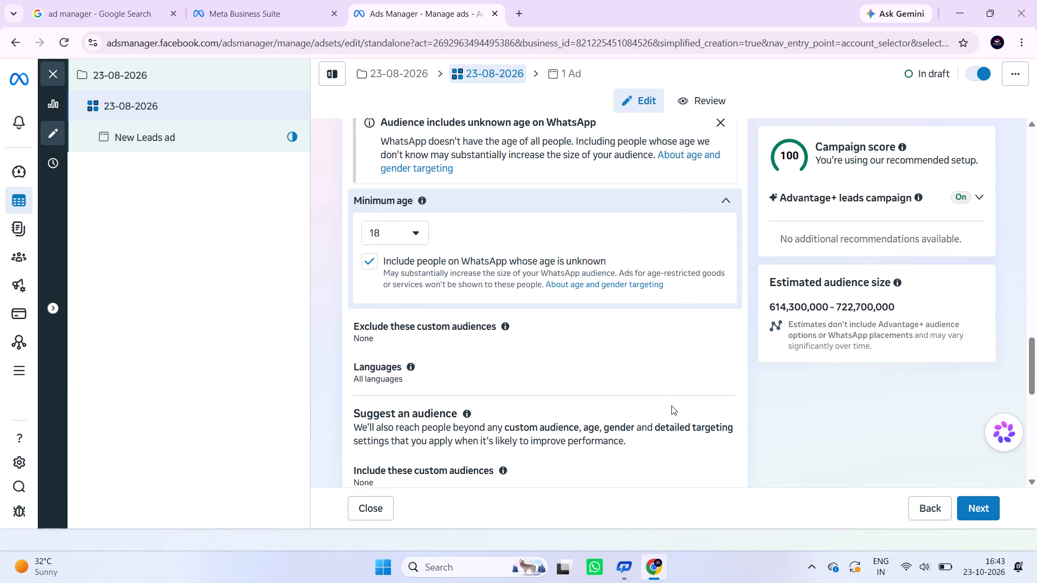
scroll(614, 400, "down", 1)
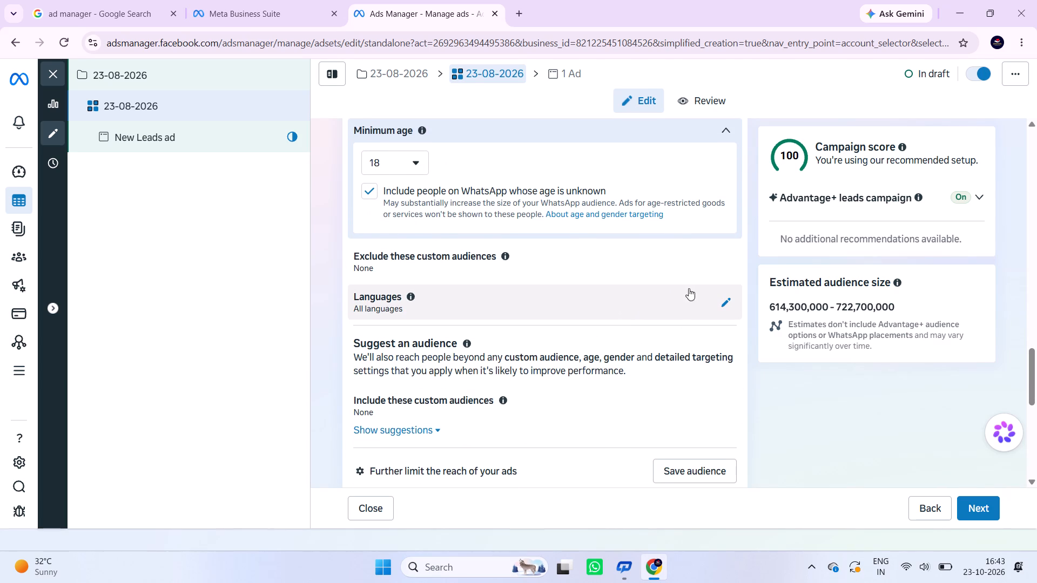
scroll(649, 385, "down", 2)
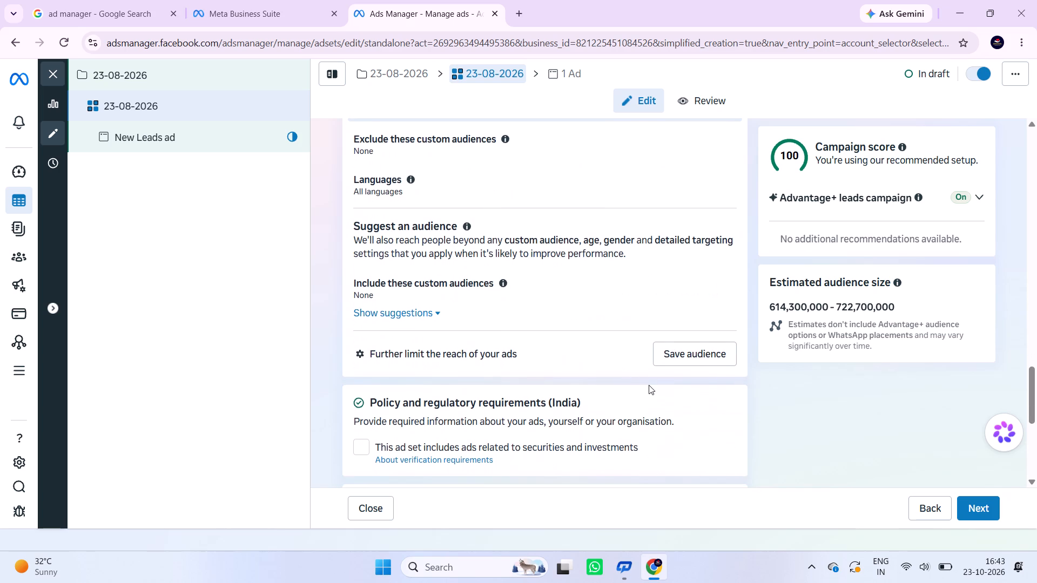
scroll(619, 217, "up", 1)
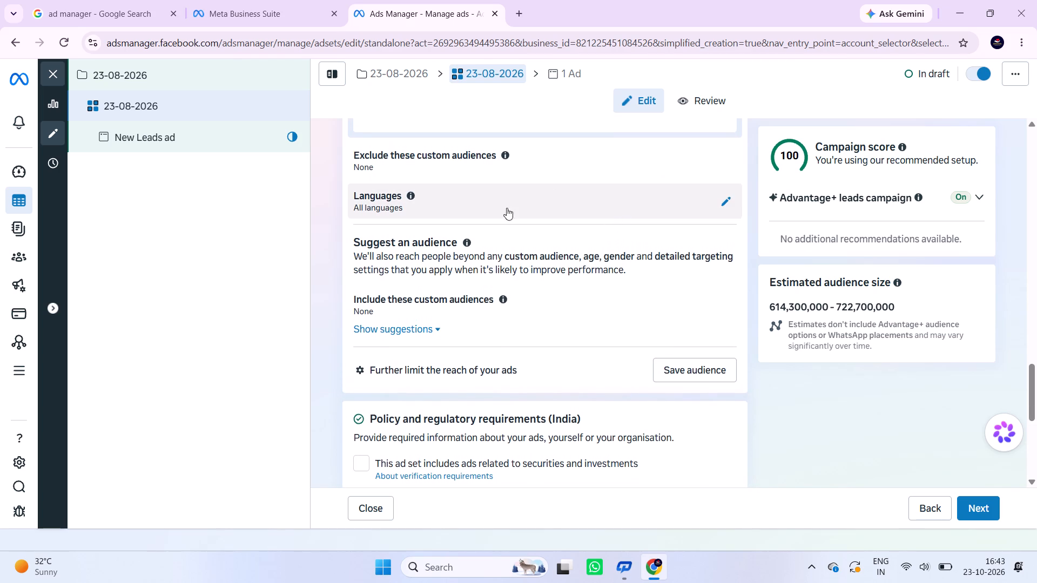
left_click(512, 250)
left_click(725, 302)
left_click(533, 270)
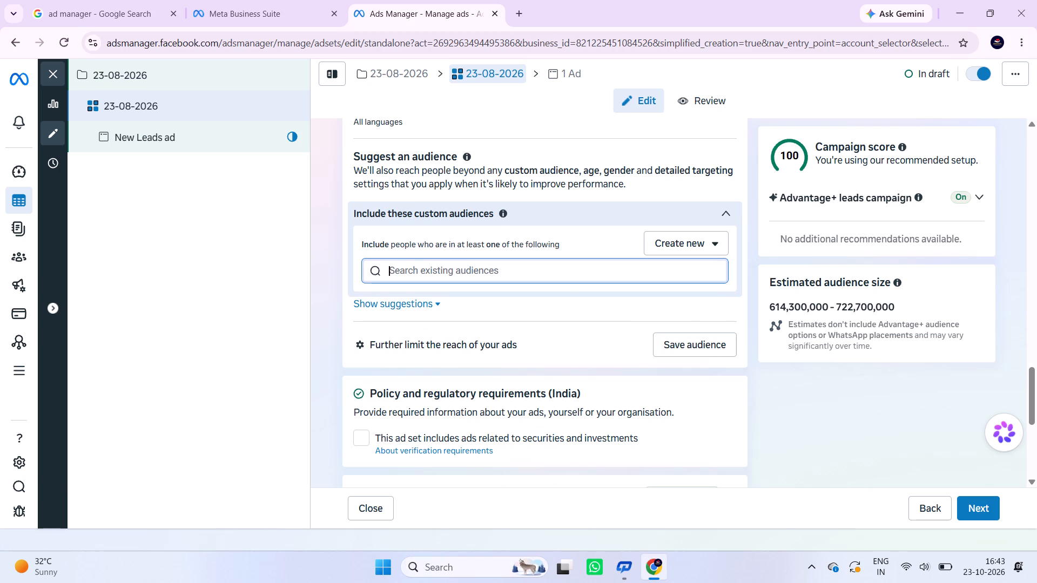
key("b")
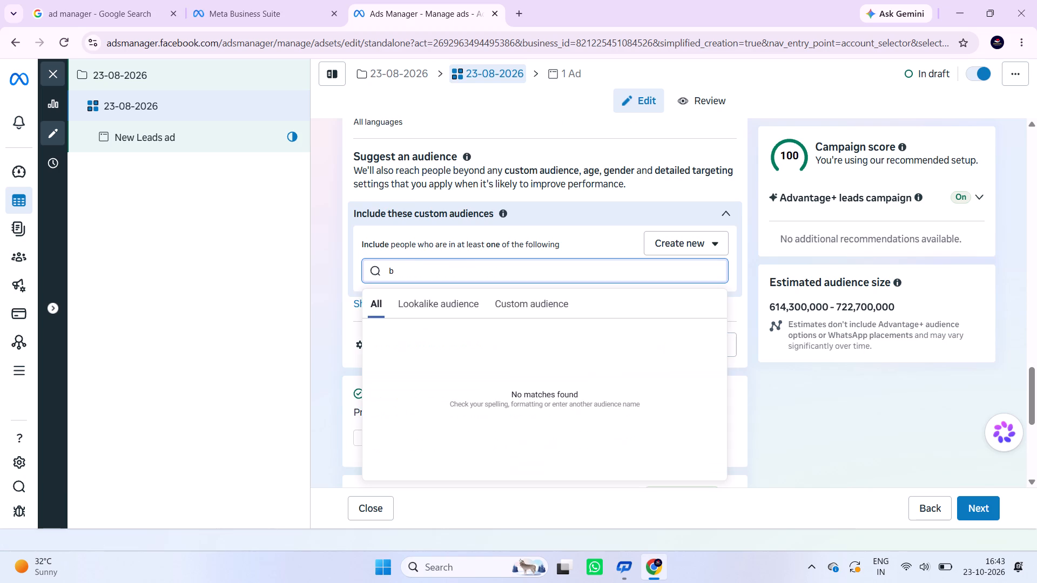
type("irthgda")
Correct the search term in the ad set's custom audiences section to "birthday" and search the existing audiences.
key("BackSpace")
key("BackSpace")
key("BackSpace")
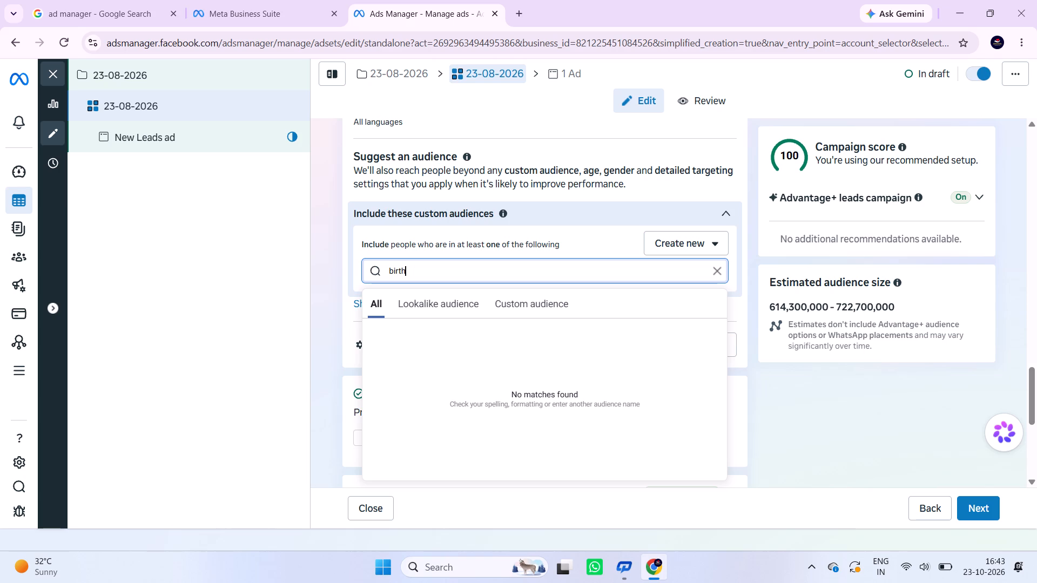
type("da")
key("y")
key("Return")
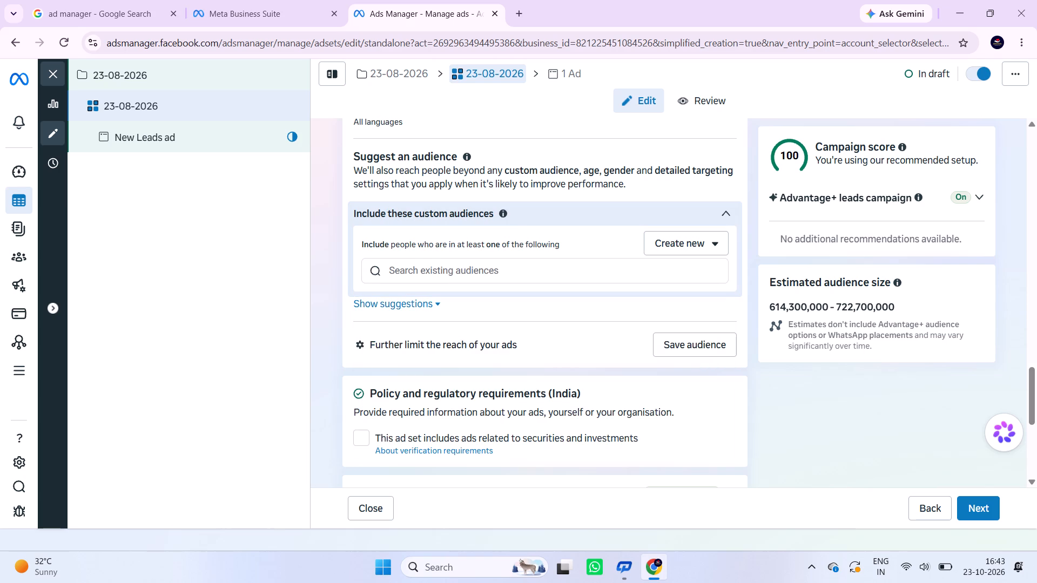
Search the ad set's existing custom audiences and lookalike audiences for "birthday".
left_click(511, 277)
left_click(529, 298)
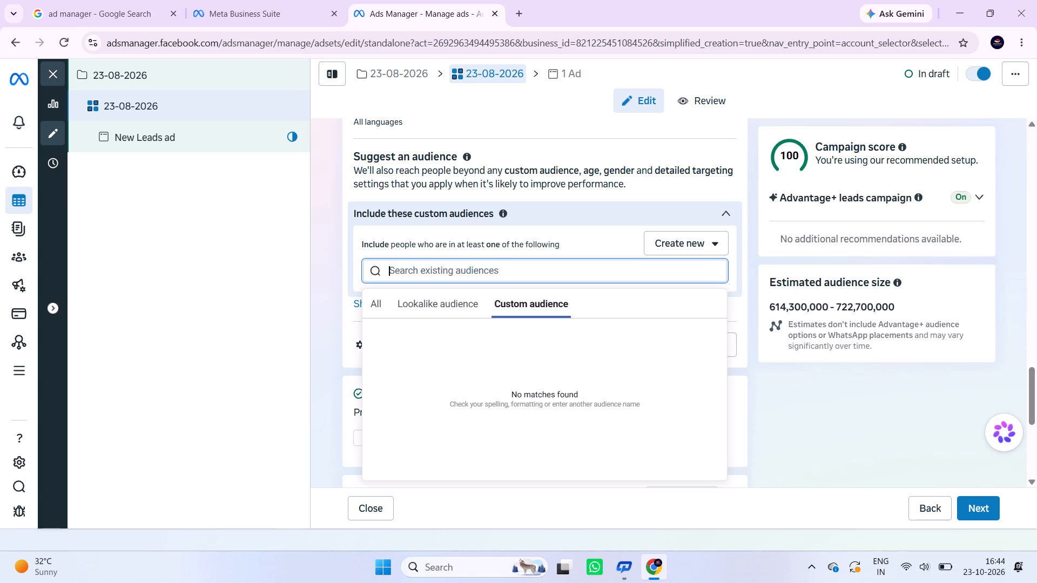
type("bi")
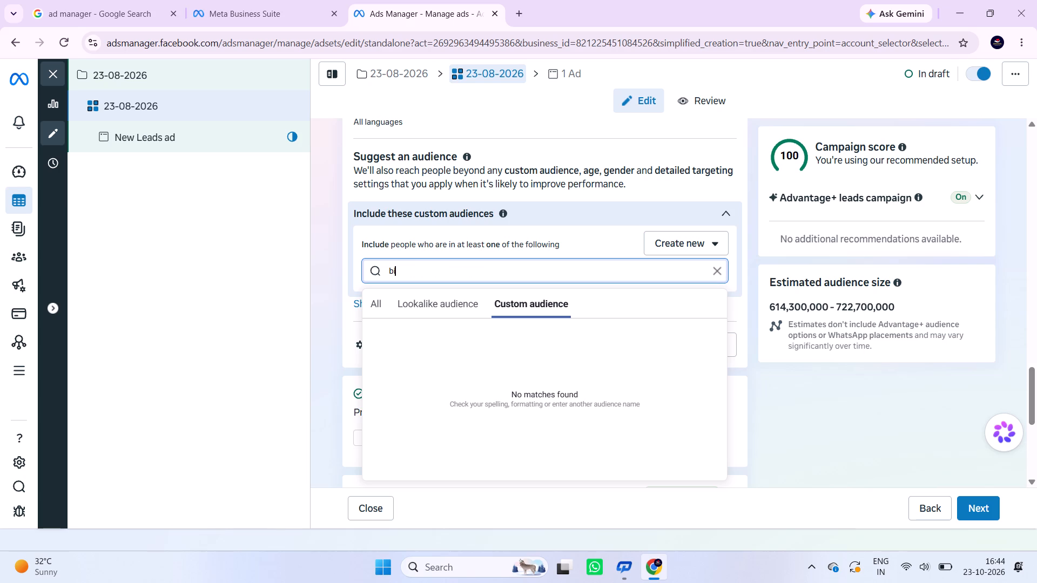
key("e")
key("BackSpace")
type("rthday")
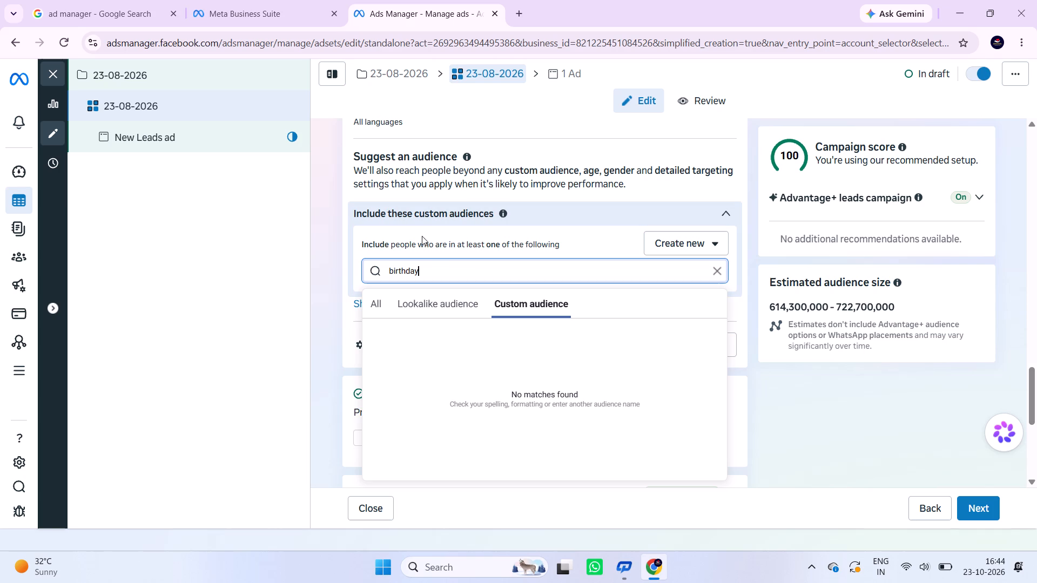
left_click(441, 299)
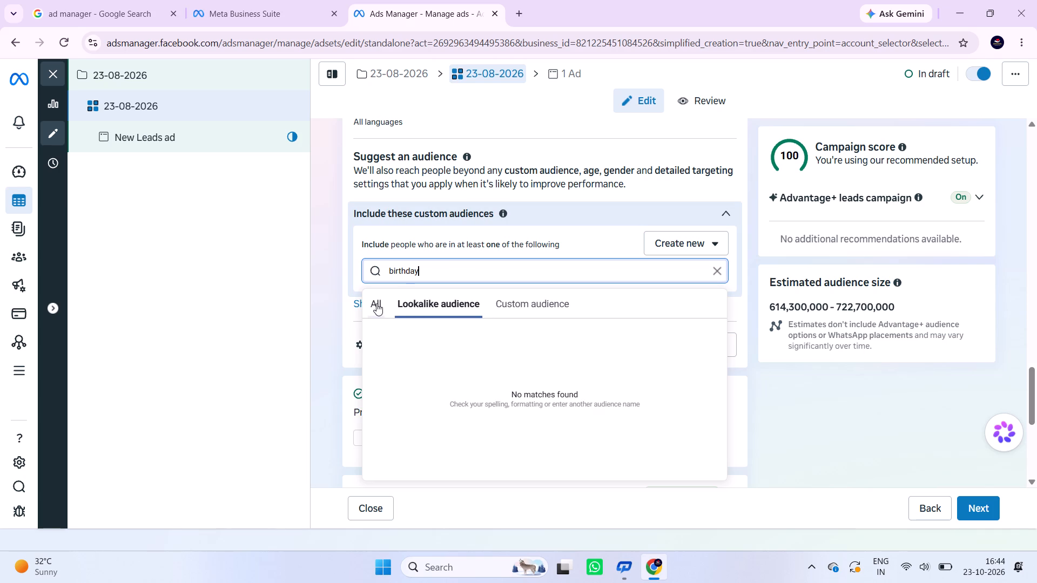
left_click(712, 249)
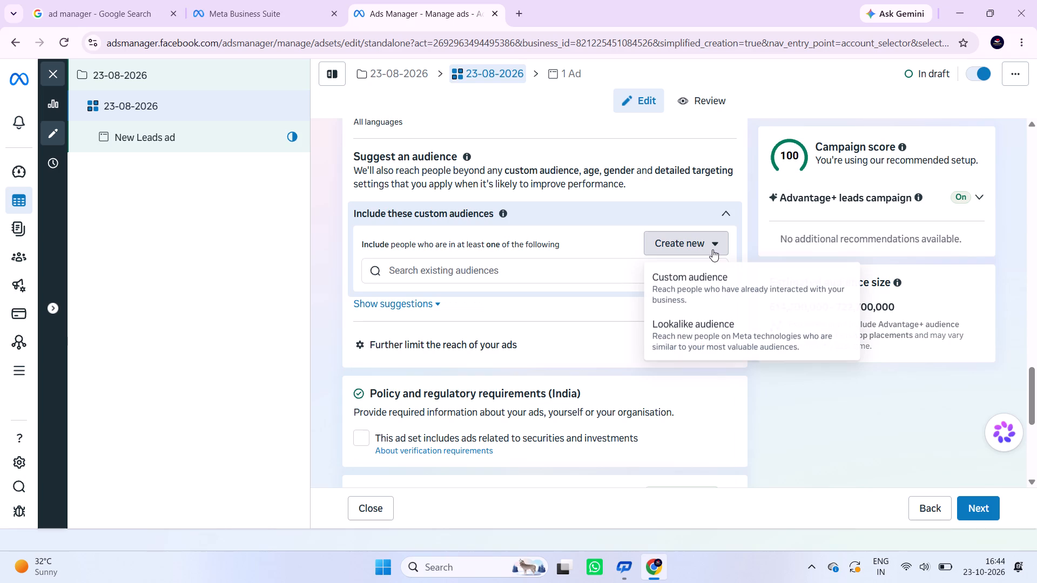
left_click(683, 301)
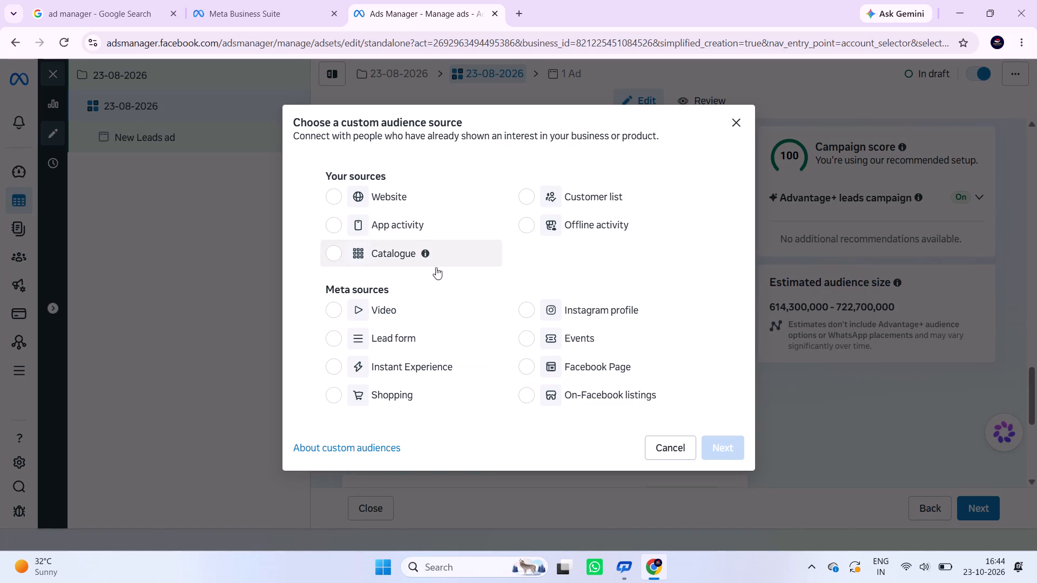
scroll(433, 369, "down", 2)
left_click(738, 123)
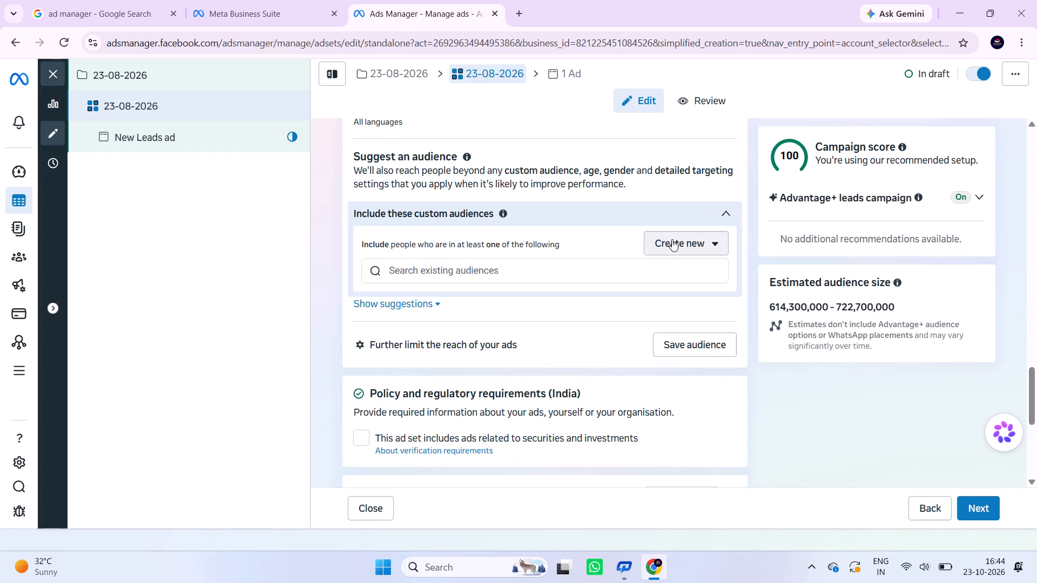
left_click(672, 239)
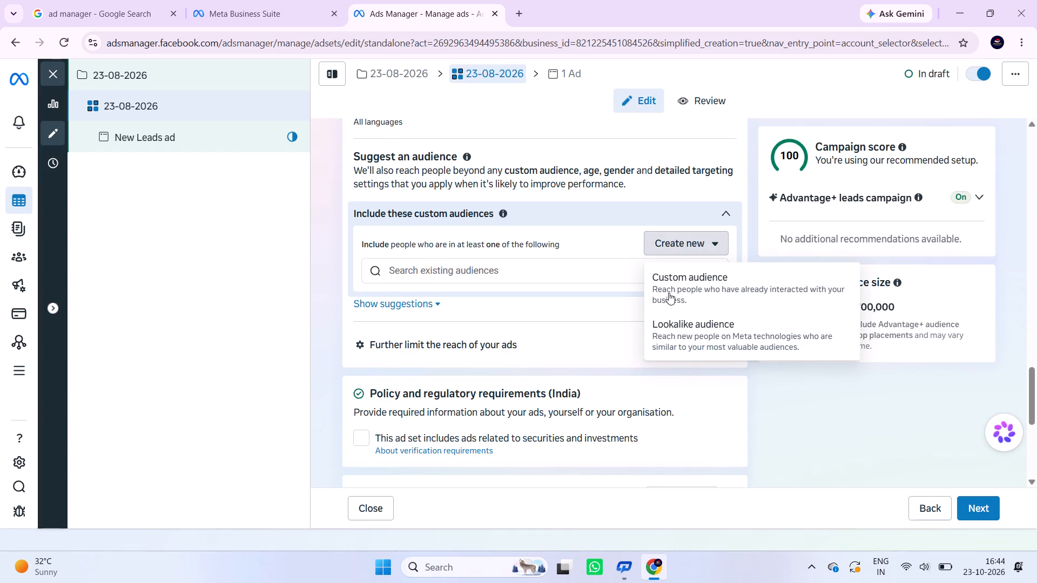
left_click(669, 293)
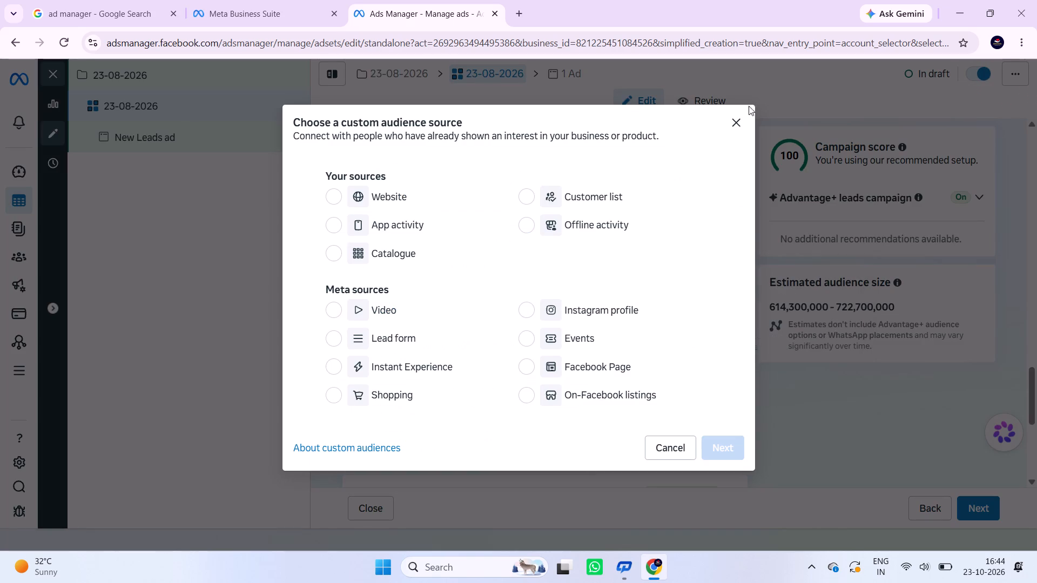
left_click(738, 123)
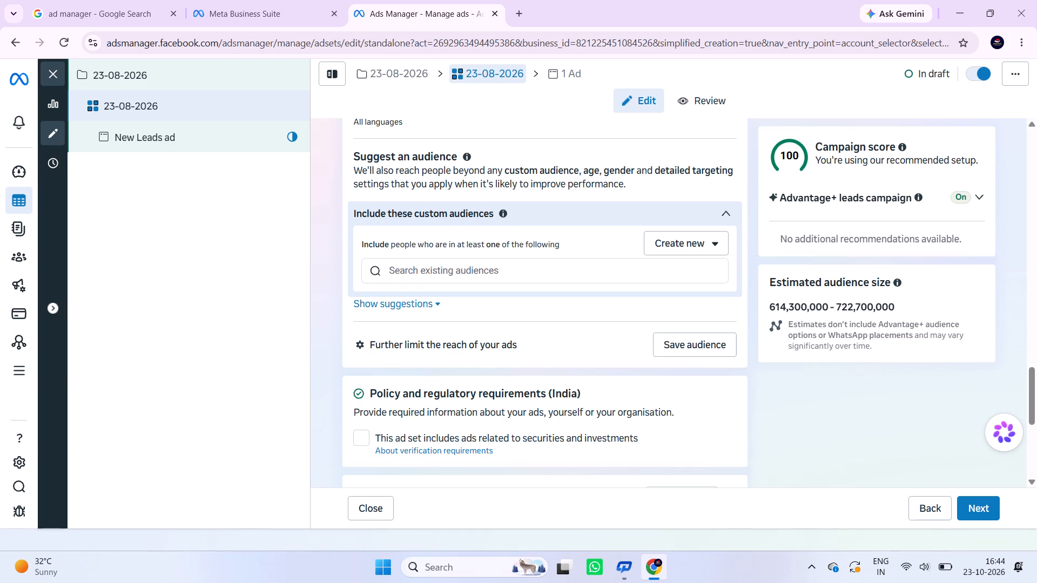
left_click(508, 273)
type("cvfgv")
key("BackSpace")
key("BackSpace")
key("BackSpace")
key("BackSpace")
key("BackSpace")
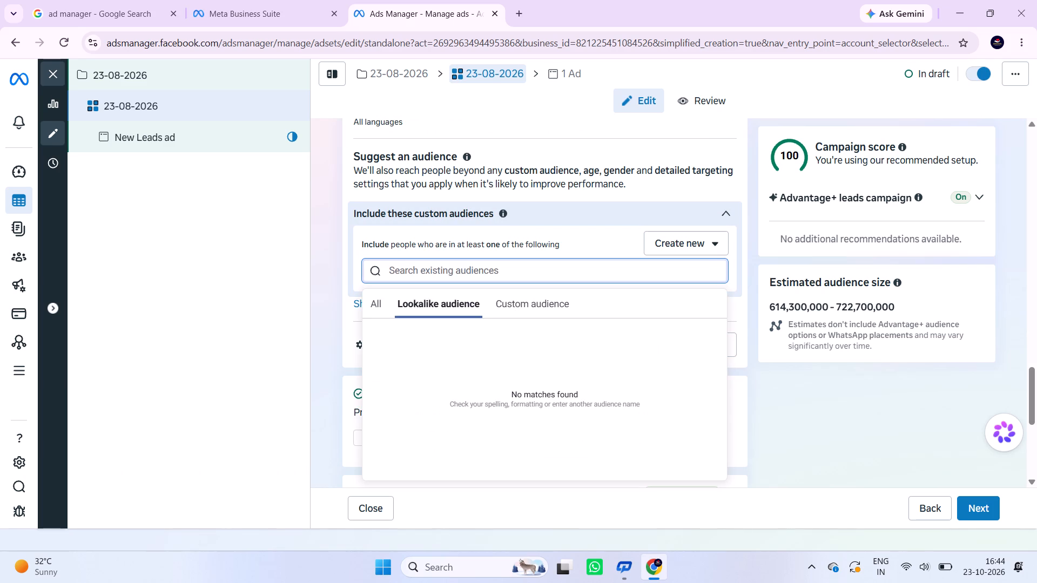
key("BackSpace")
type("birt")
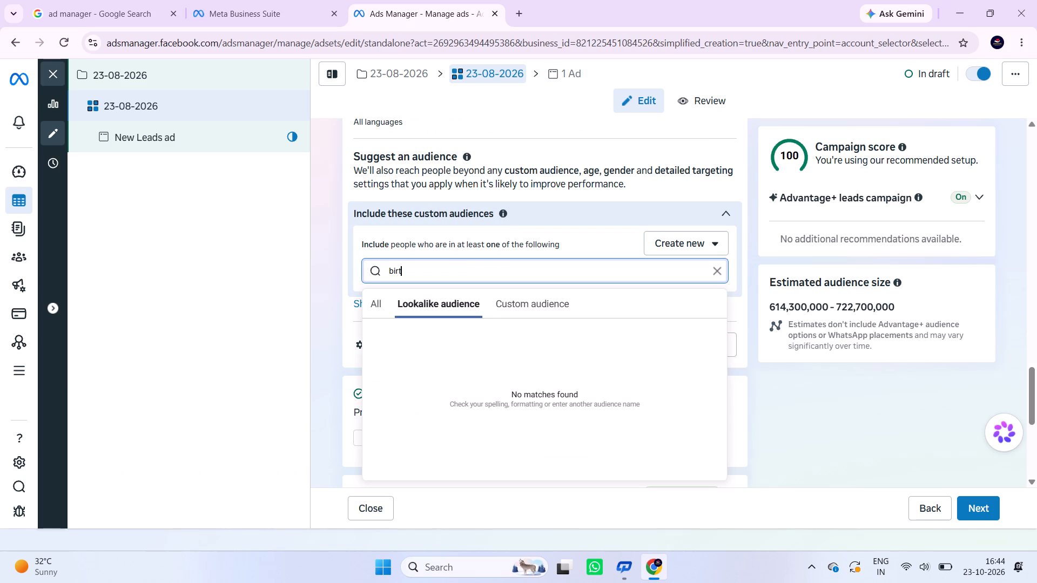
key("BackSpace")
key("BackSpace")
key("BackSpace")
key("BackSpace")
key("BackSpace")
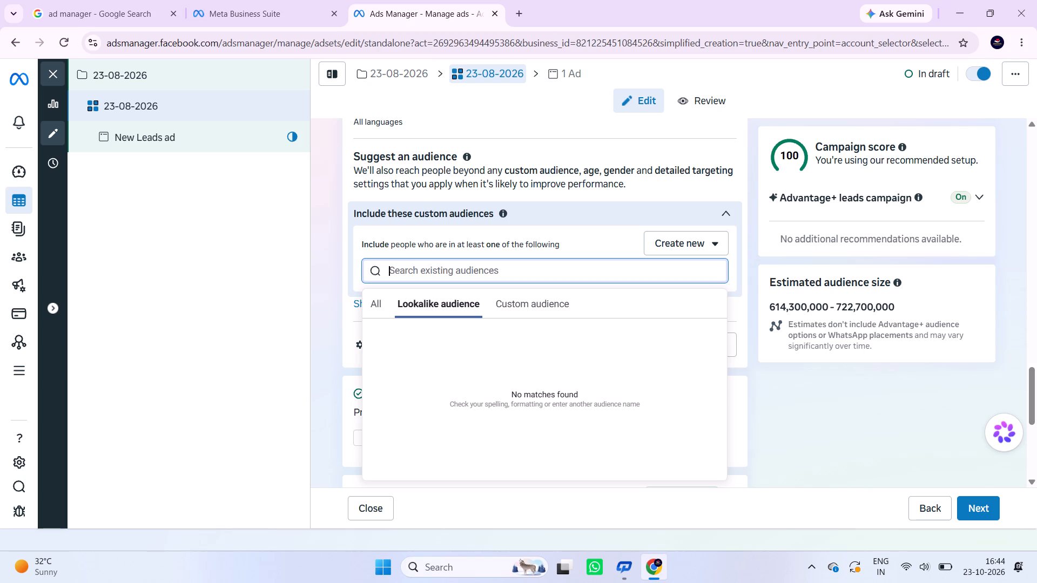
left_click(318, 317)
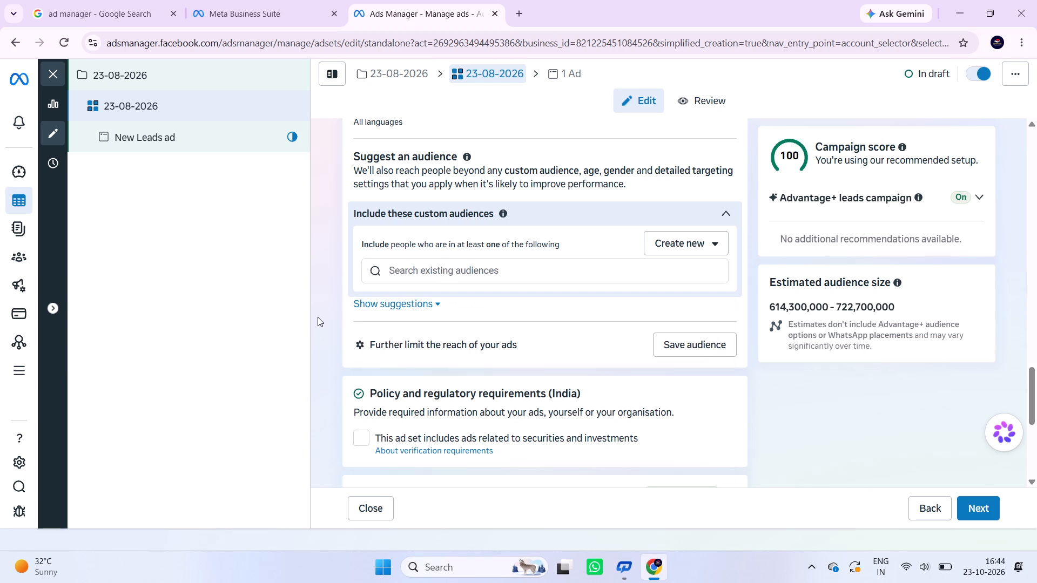
Expand the audience suggestions and set the maximum suggested age to 35.
left_click(433, 302)
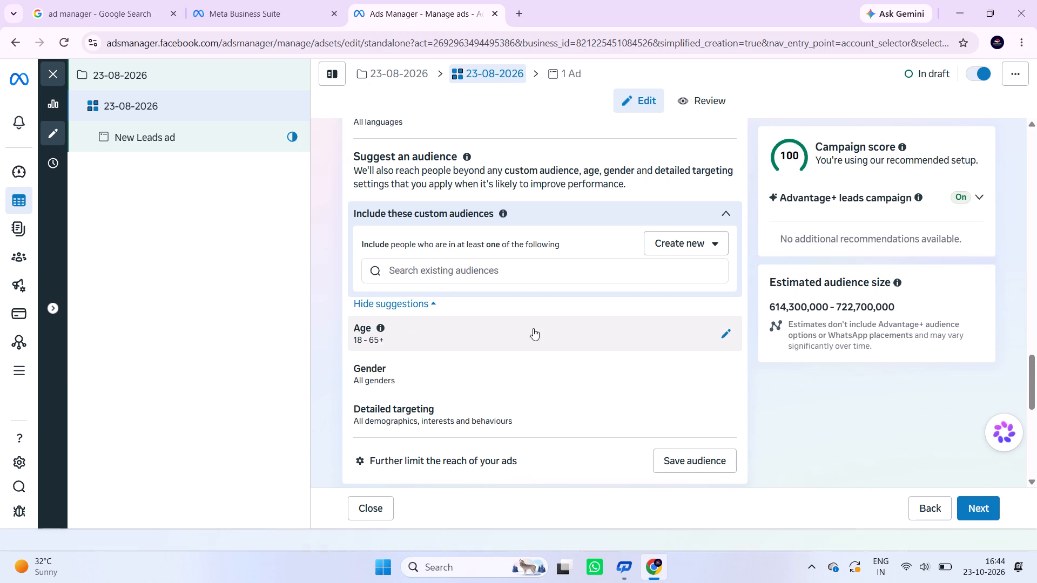
left_click(731, 330)
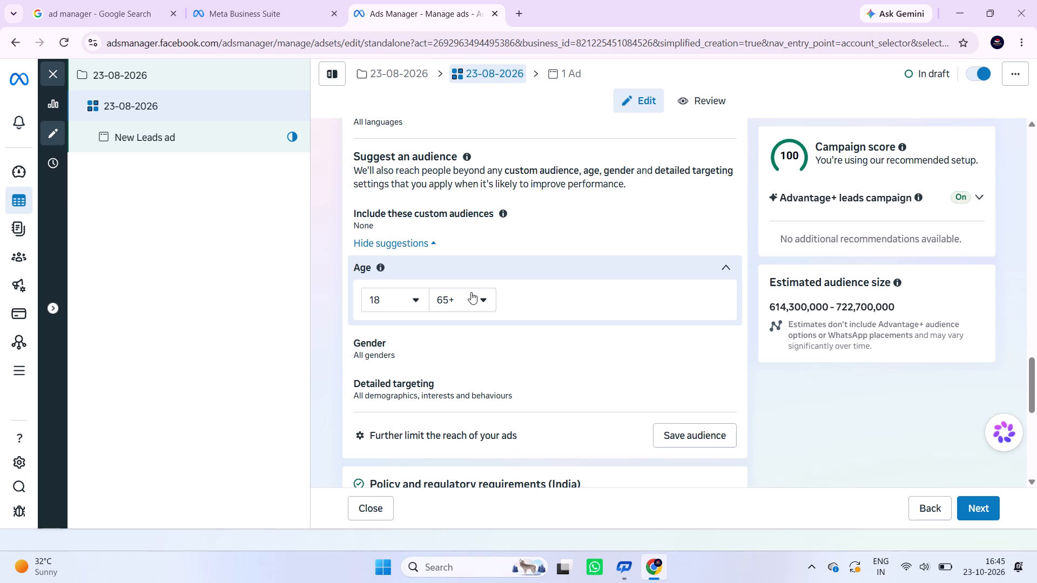
left_click(488, 302)
scroll(475, 406, "right", 1)
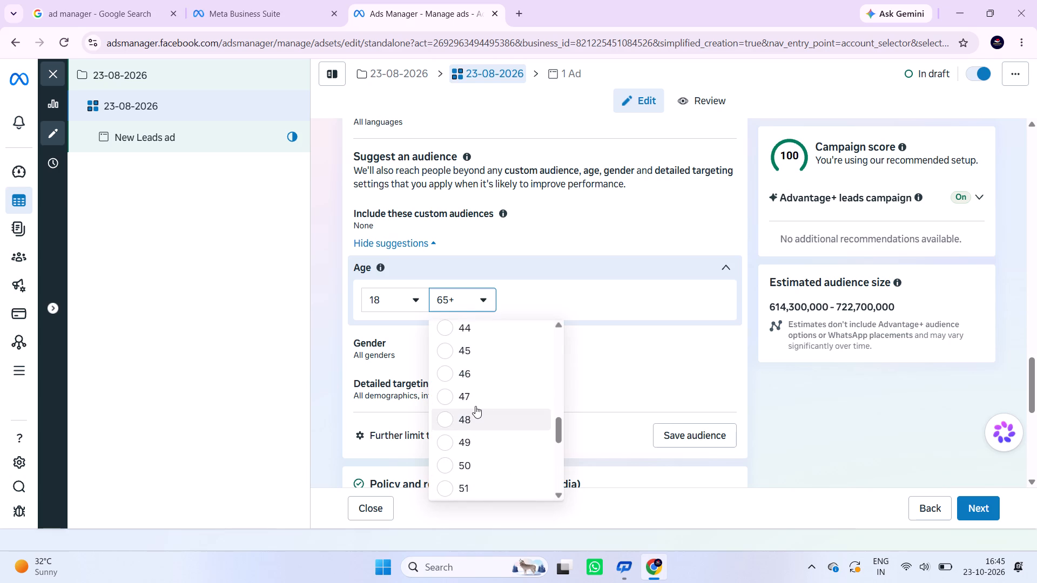
scroll(475, 406, "up", 2)
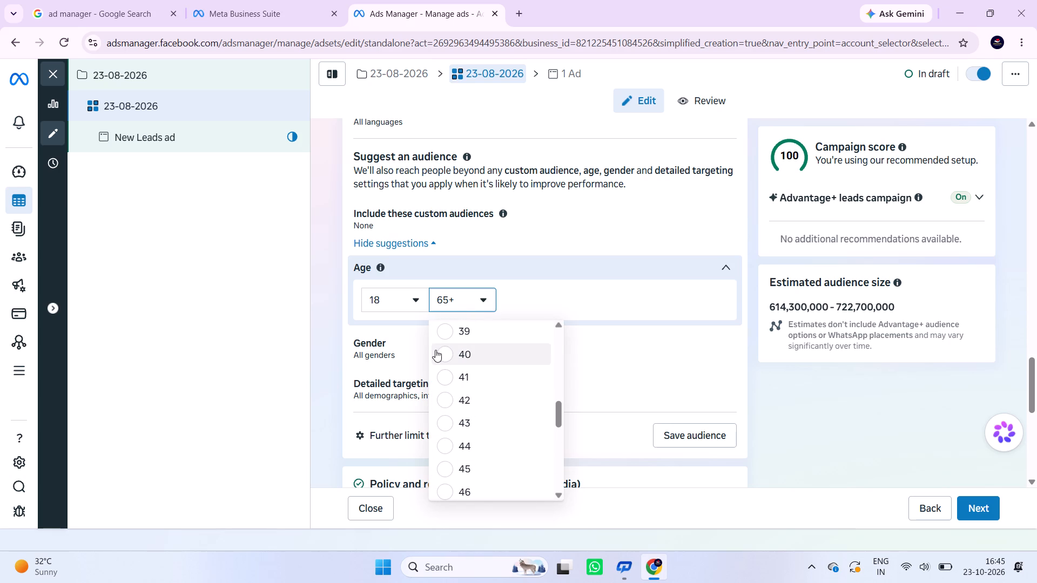
scroll(435, 350, "up", 2)
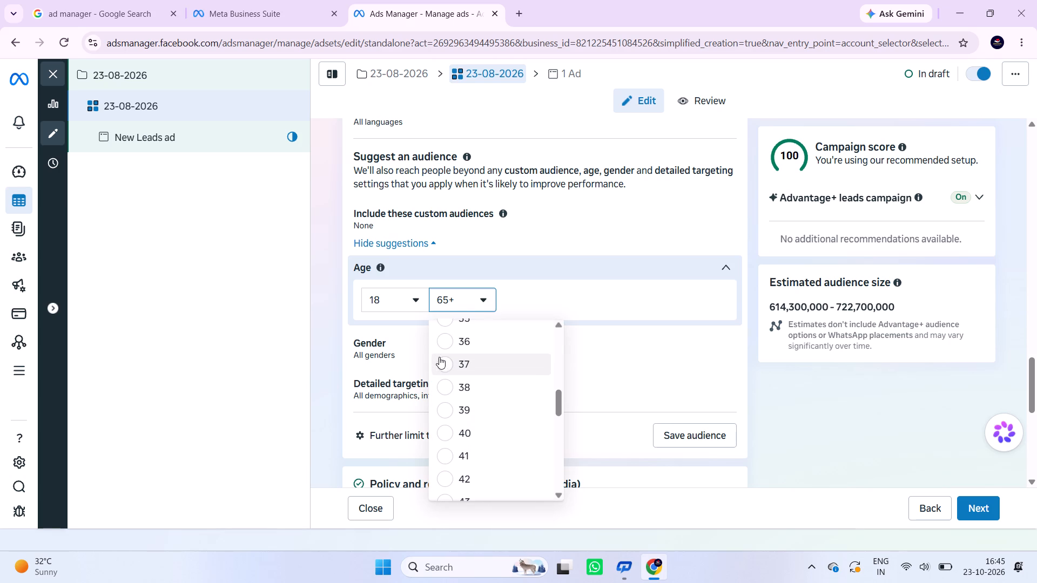
scroll(448, 348, "up", 1)
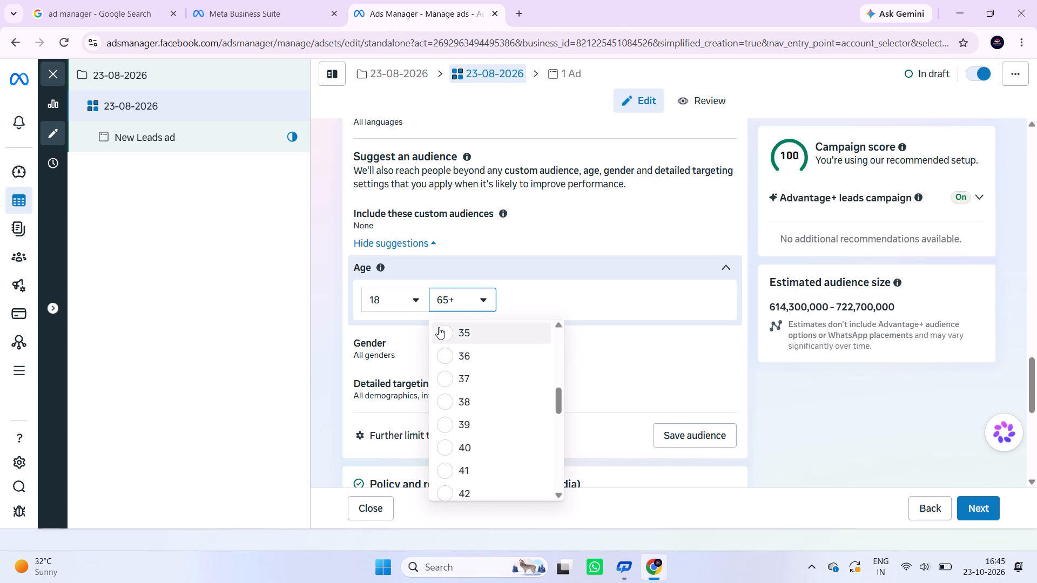
left_click(443, 330)
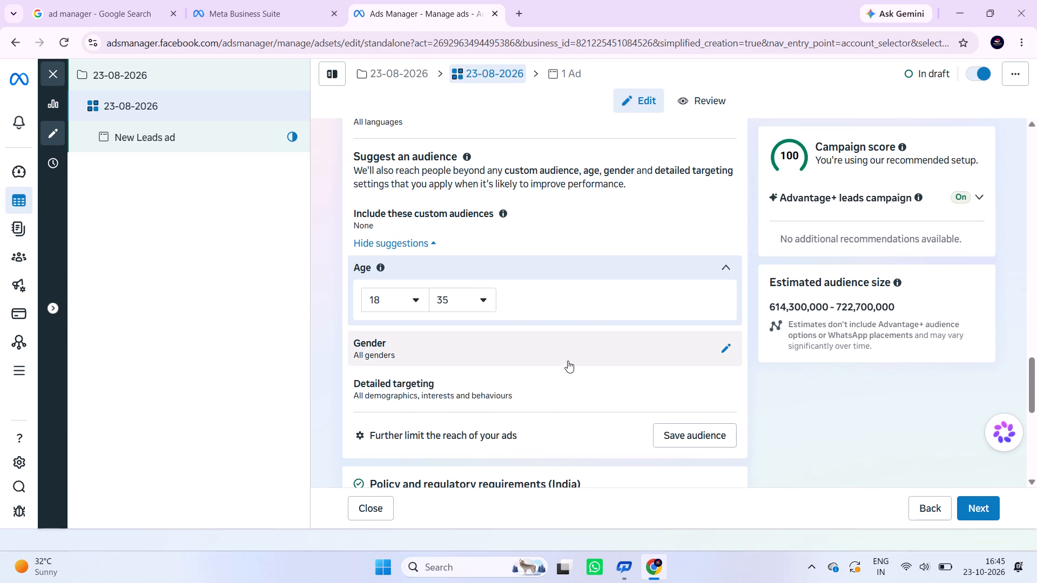
Search the detailed targeting for "birthday" and add the Birthday (event) interest.
scroll(546, 388, "down", 2)
left_click(527, 296)
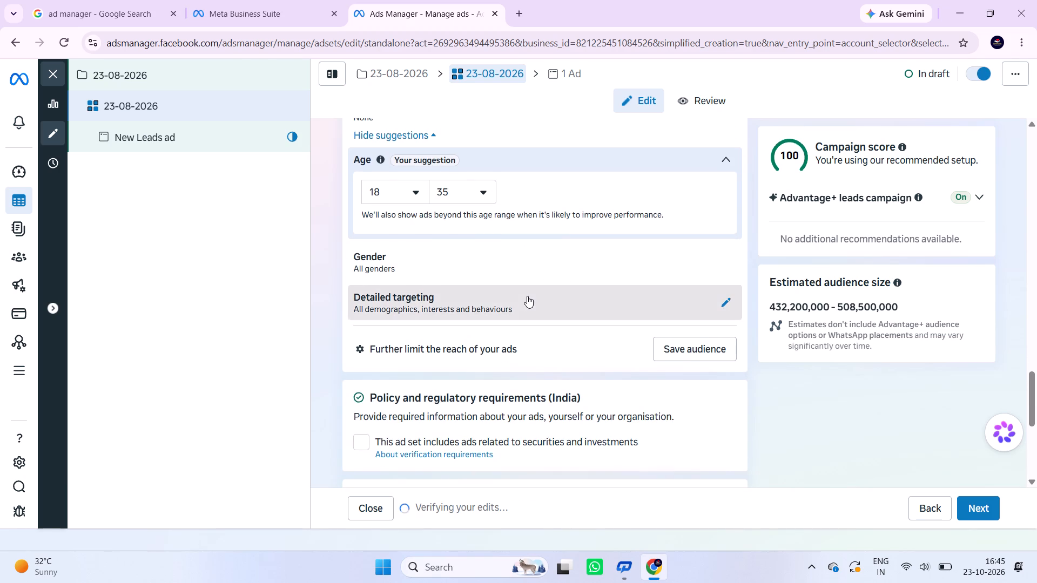
left_click(531, 283)
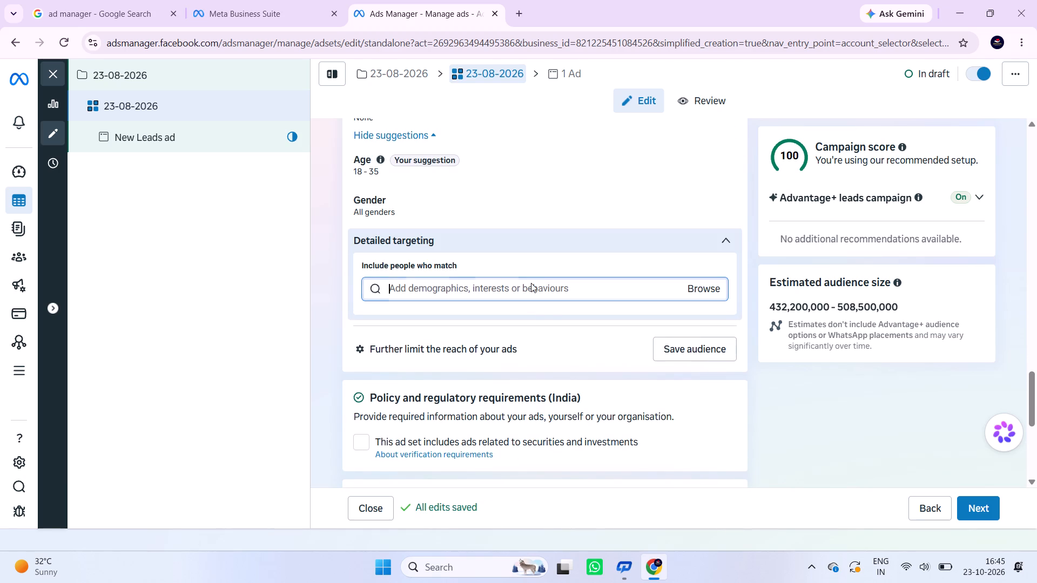
key("b")
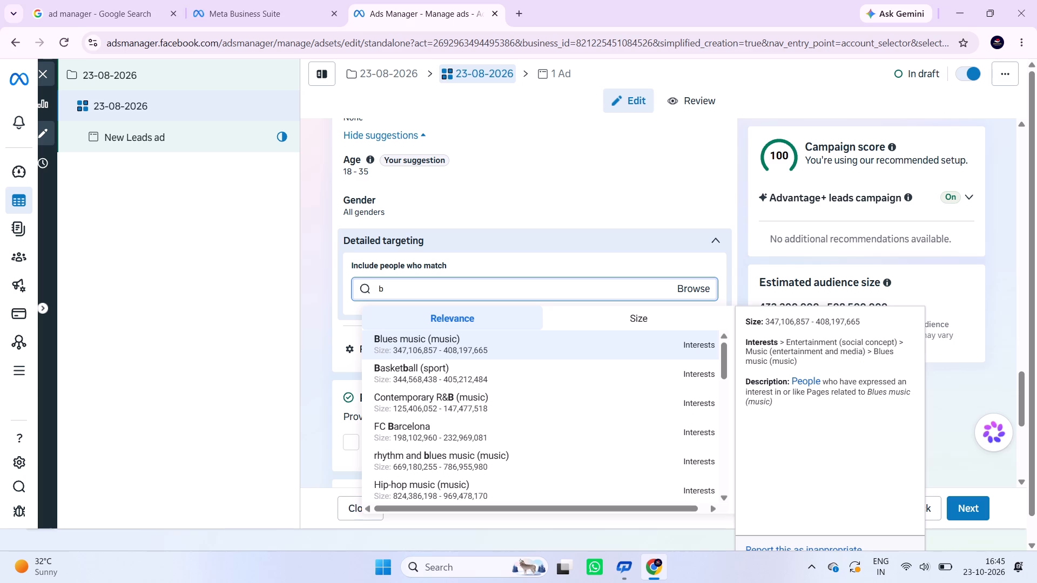
left_click(531, 283)
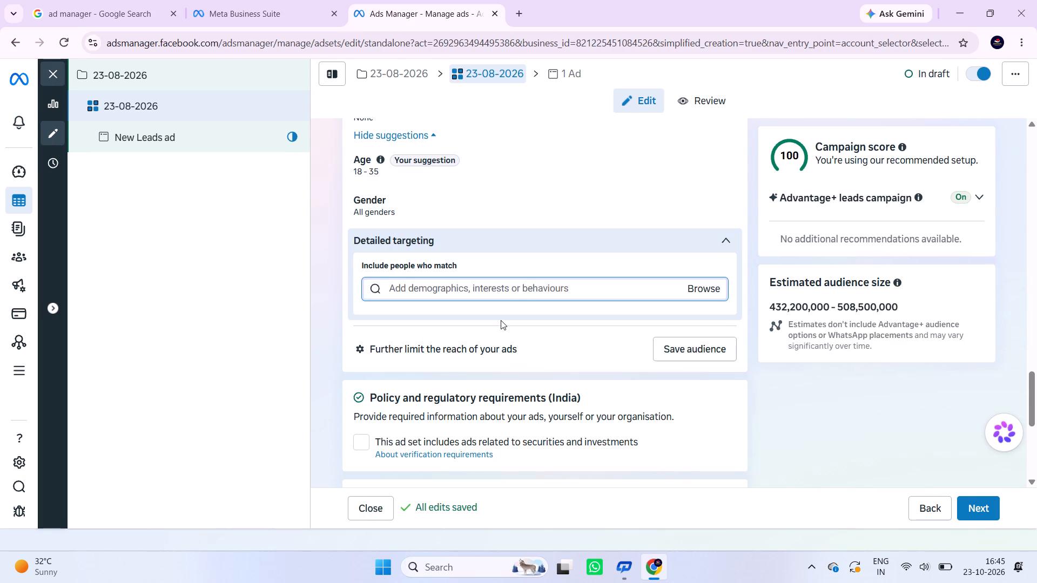
type("birthda")
key("y")
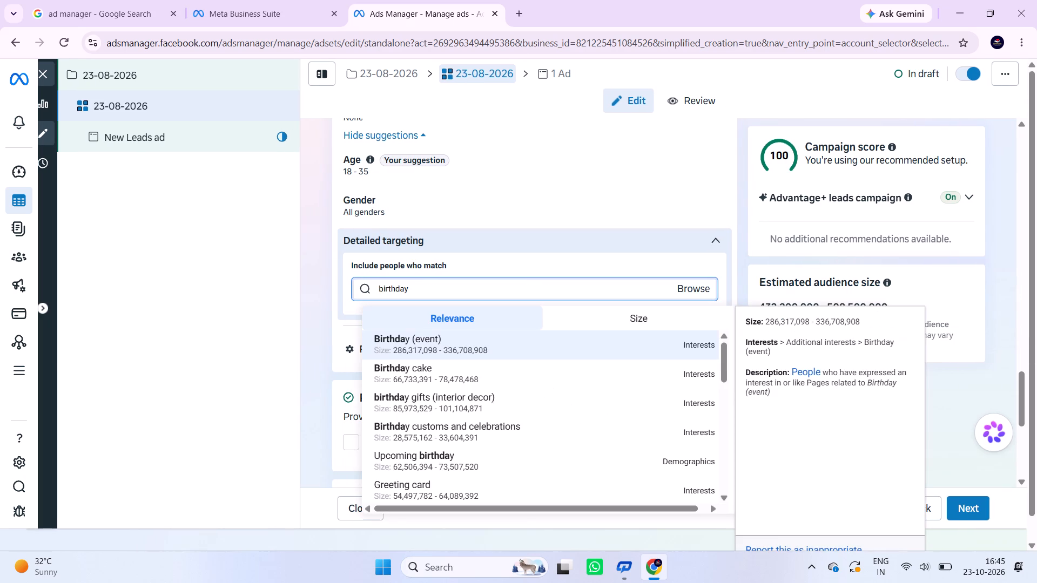
key("Return")
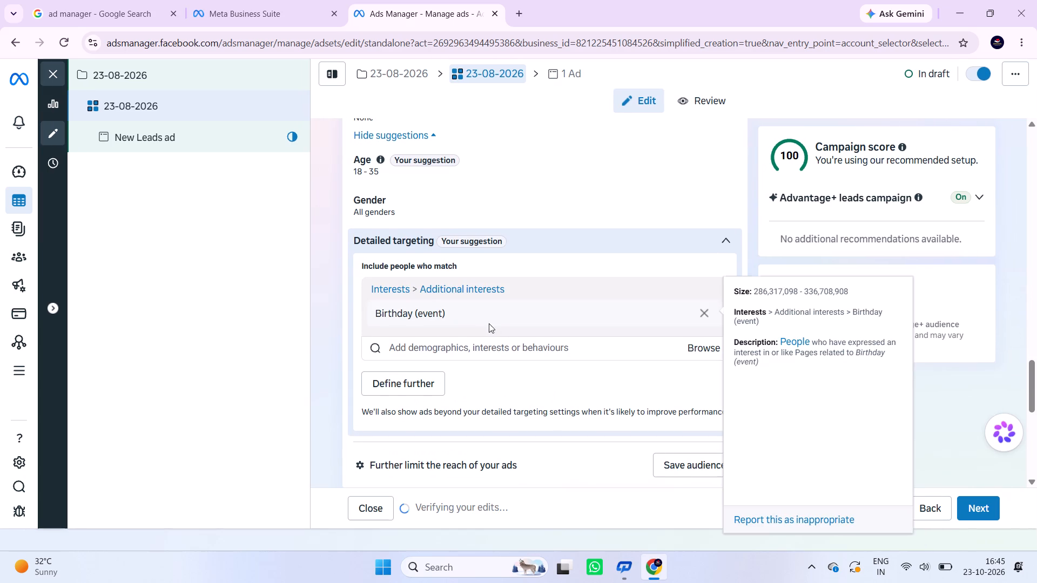
Search the detailed targeting for "anni" and add the Anniversary interest.
left_click(485, 348)
type("anni")
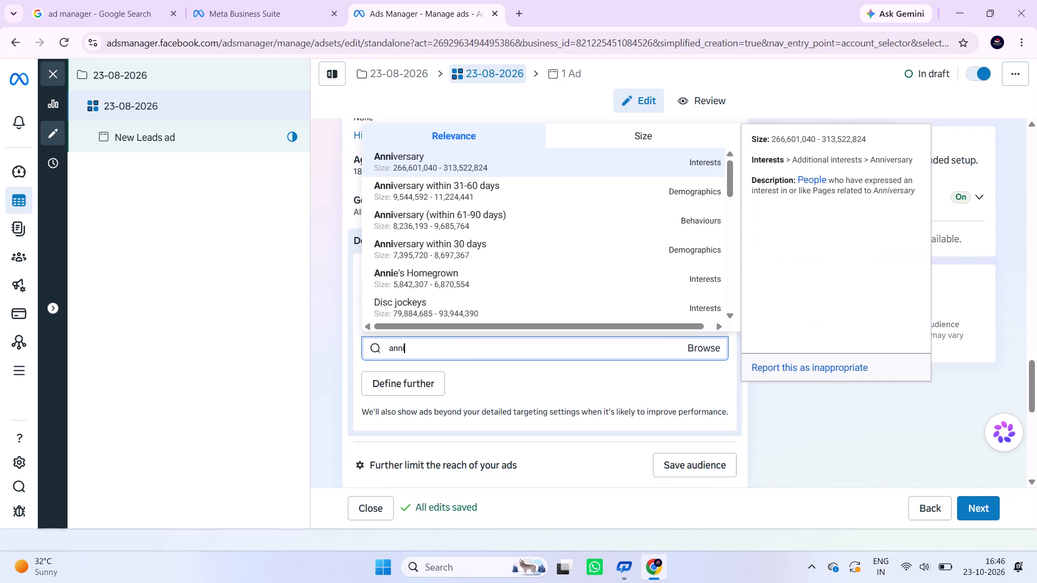
key("Return")
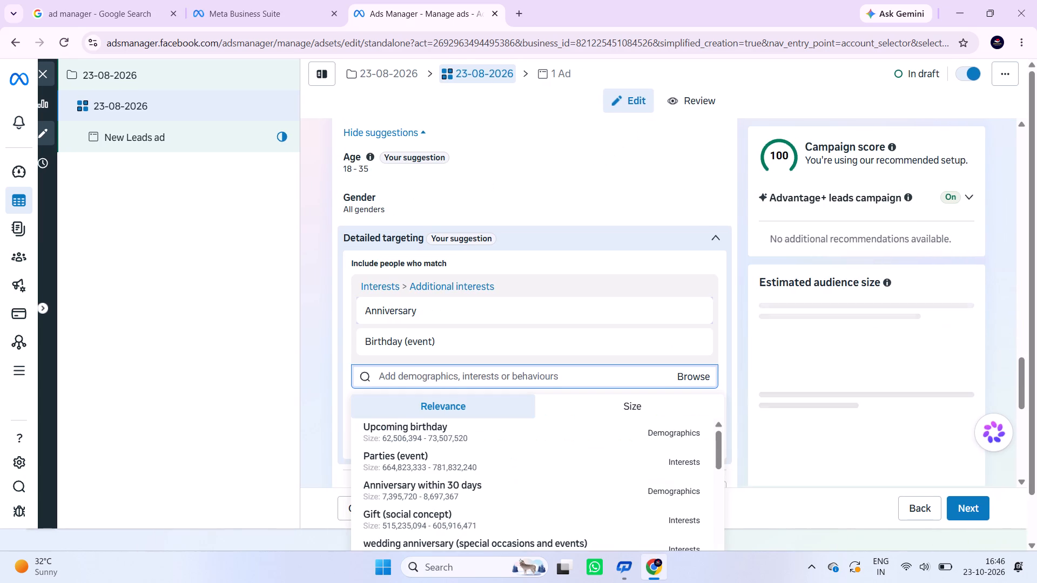
Search the detailed targeting for "anni" again and add the Anniversary within 30 days demographic.
key("a")
type("nni")
key("Down")
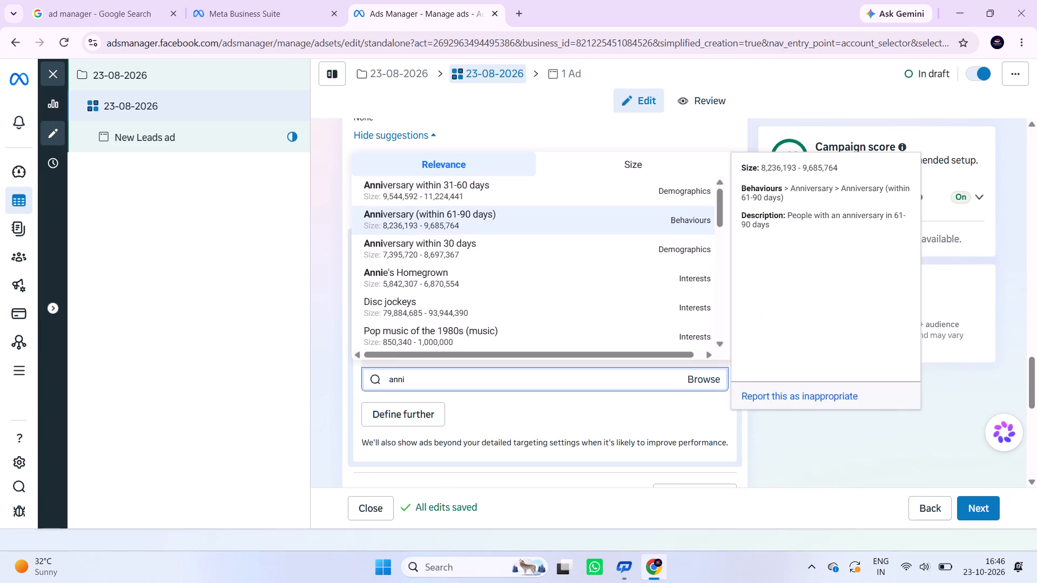
key("Down")
key("Return")
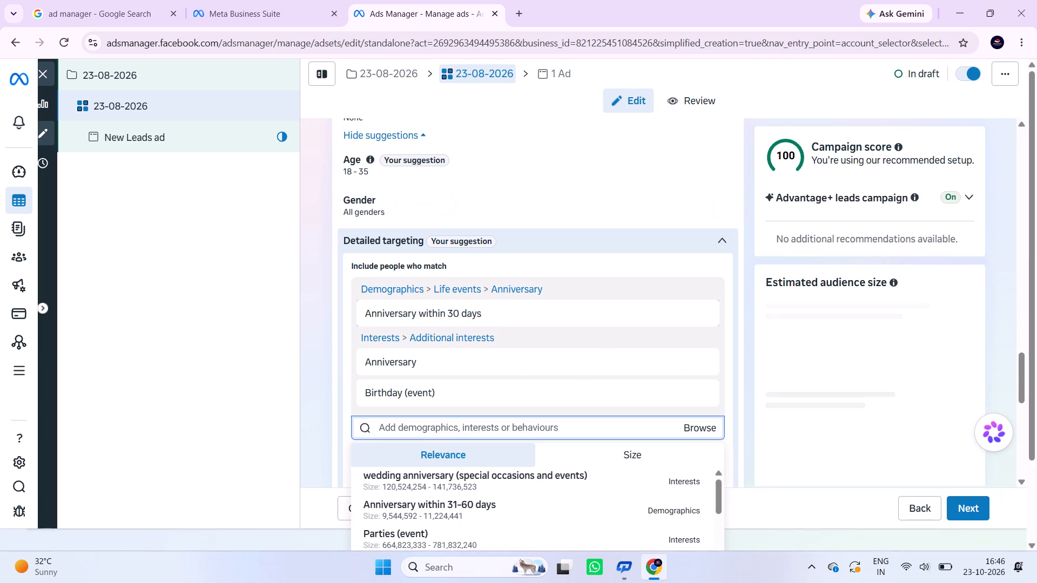
Search the detailed targeting for "donation" and add the Donation (social causes) interest.
type("donation")
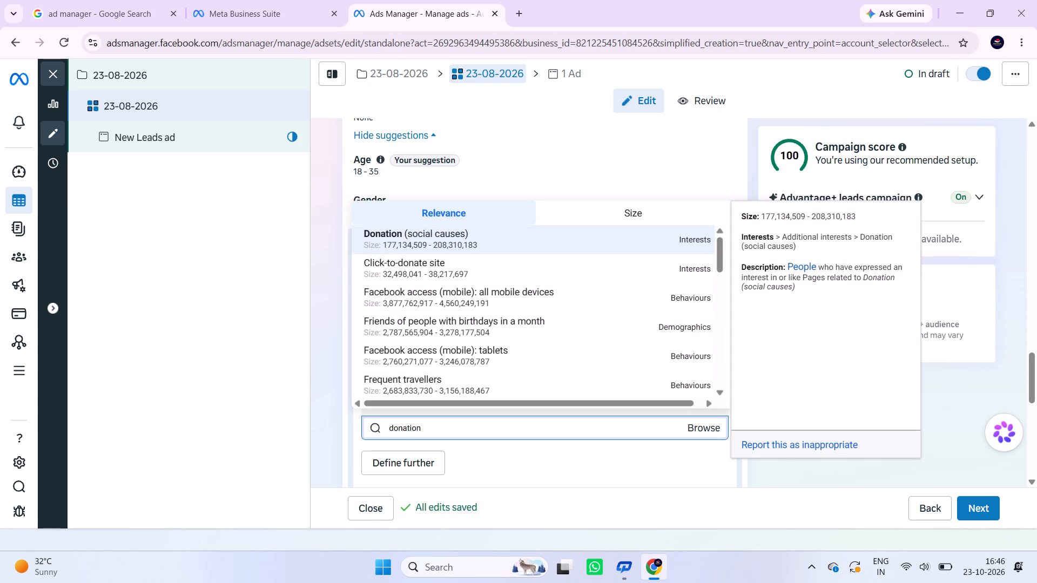
key("Return")
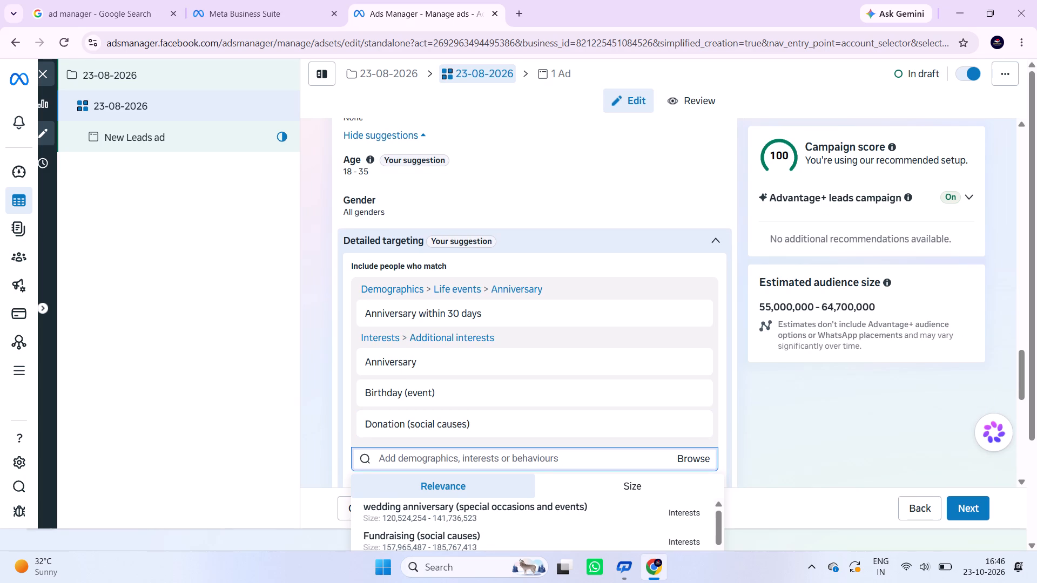
Search the detailed targeting for "birthday in october" and add the Birthday in October demographic.
type("birthda")
type("y")
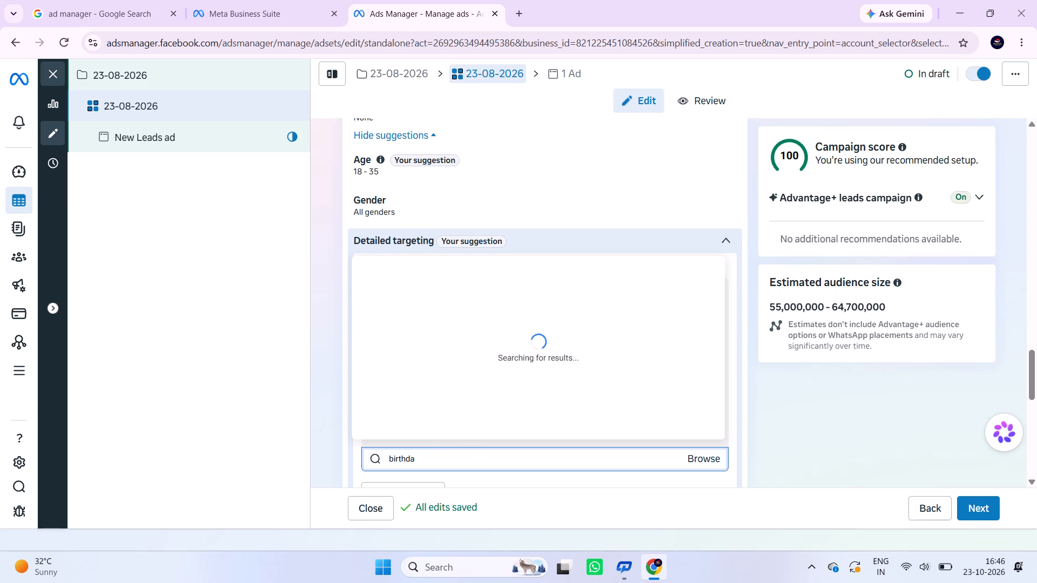
key("space")
type("in oct")
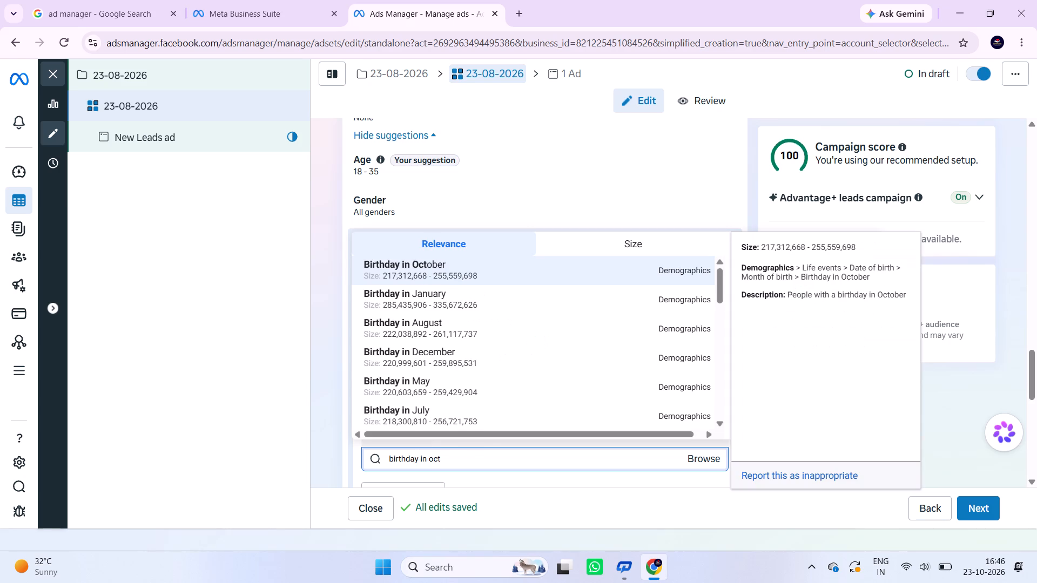
type("ober")
key("Return")
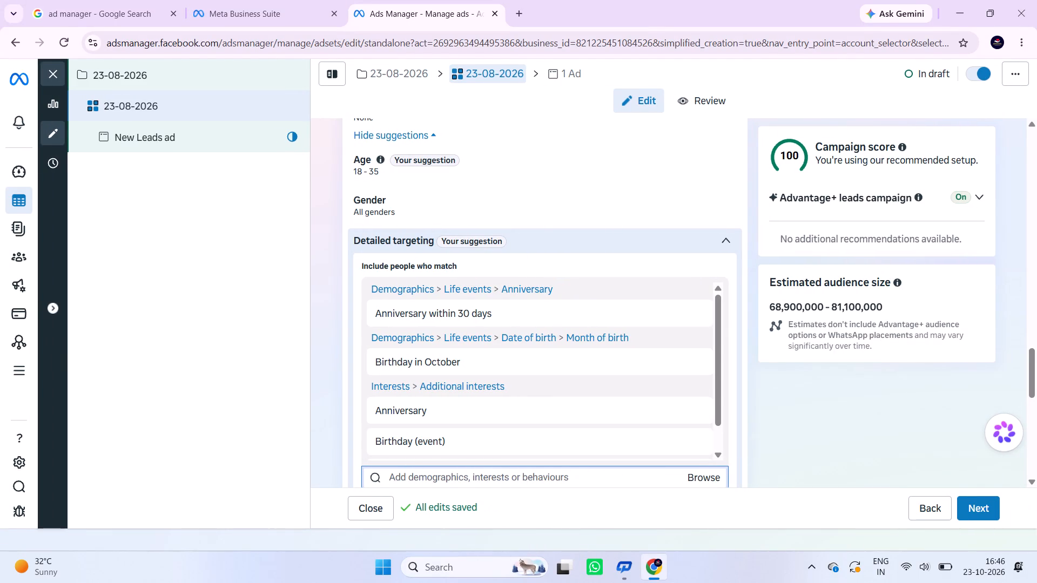
Search the detailed targeting for "non" and add the Non-governmental organization interest.
type("non")
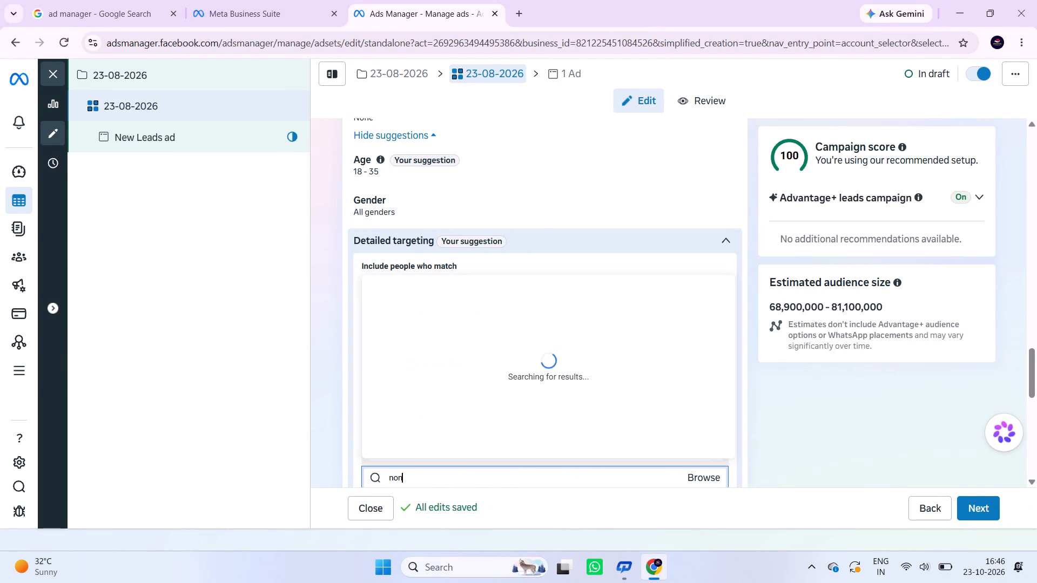
key("BackSpace")
key("BackSpace")
key("BackSpace")
key("BackSpace")
key("BackSpace")
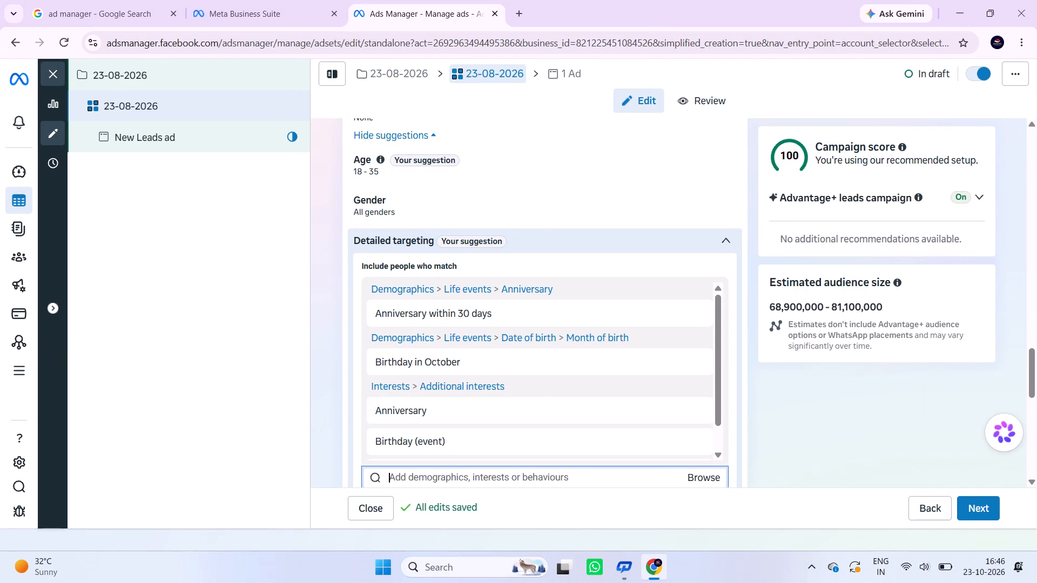
key("m")
key("BackSpace")
type("non")
key("Down")
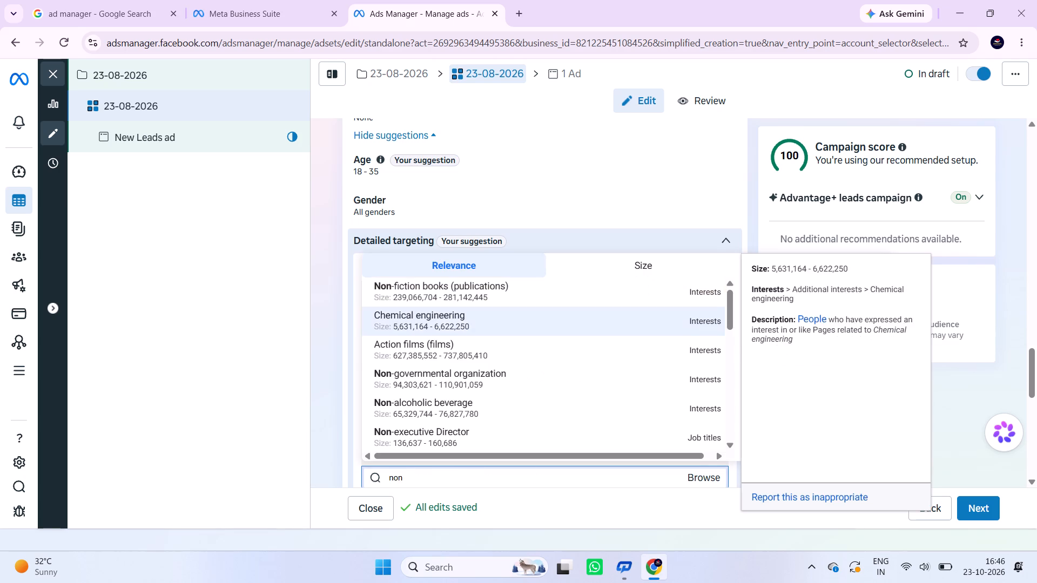
key("Down")
key("Down")
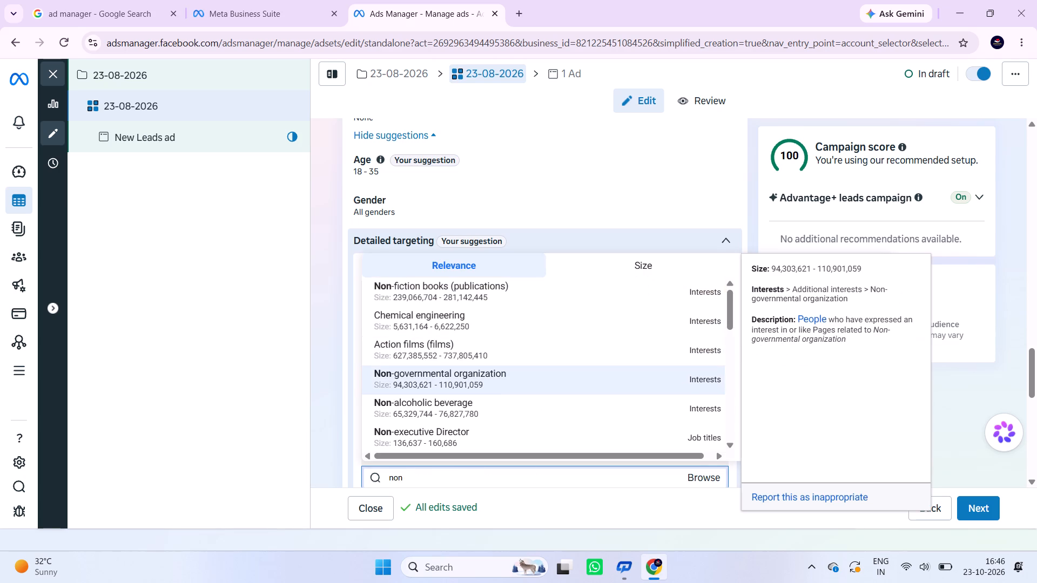
key("Return")
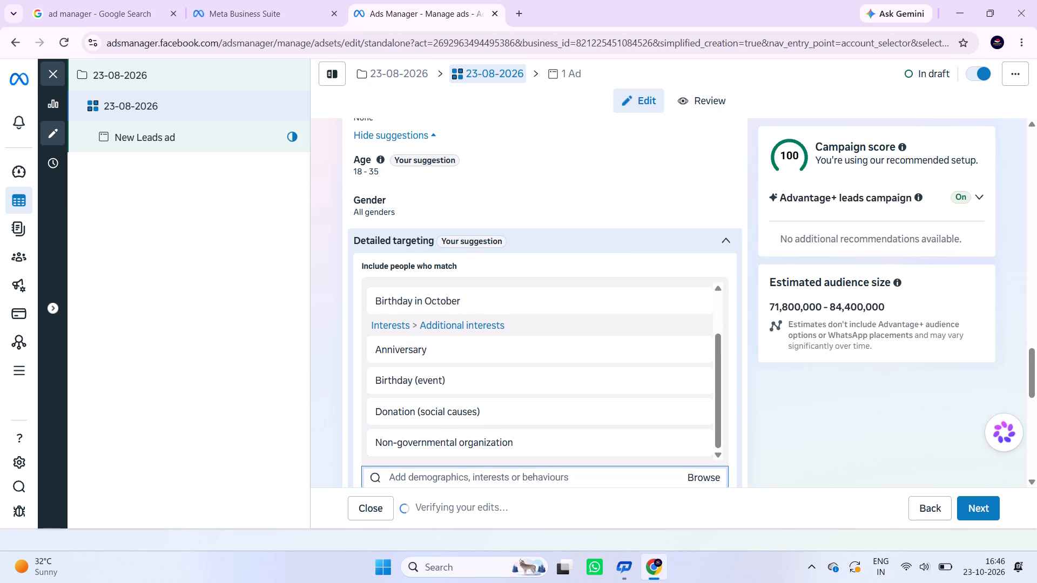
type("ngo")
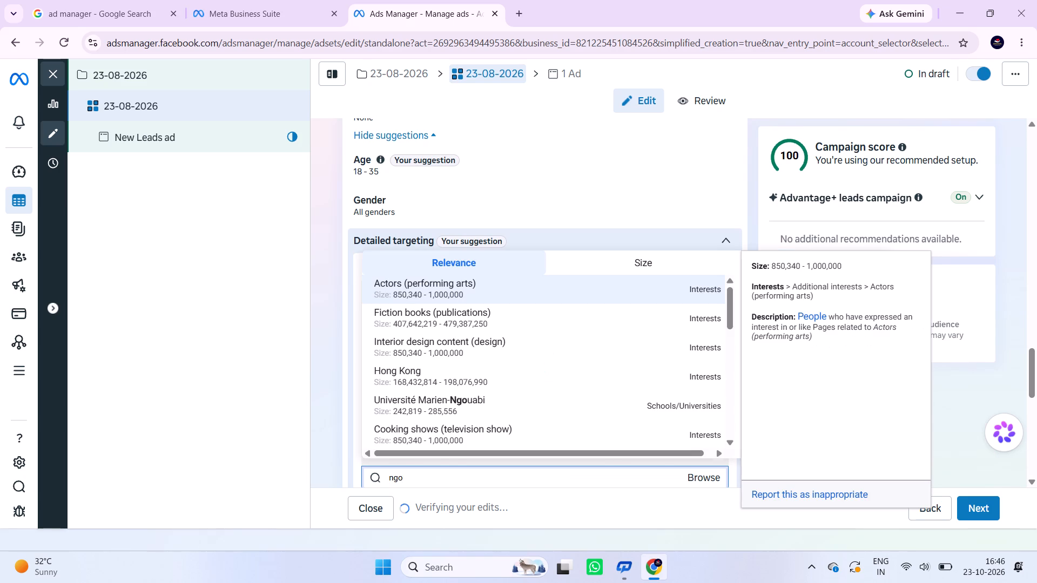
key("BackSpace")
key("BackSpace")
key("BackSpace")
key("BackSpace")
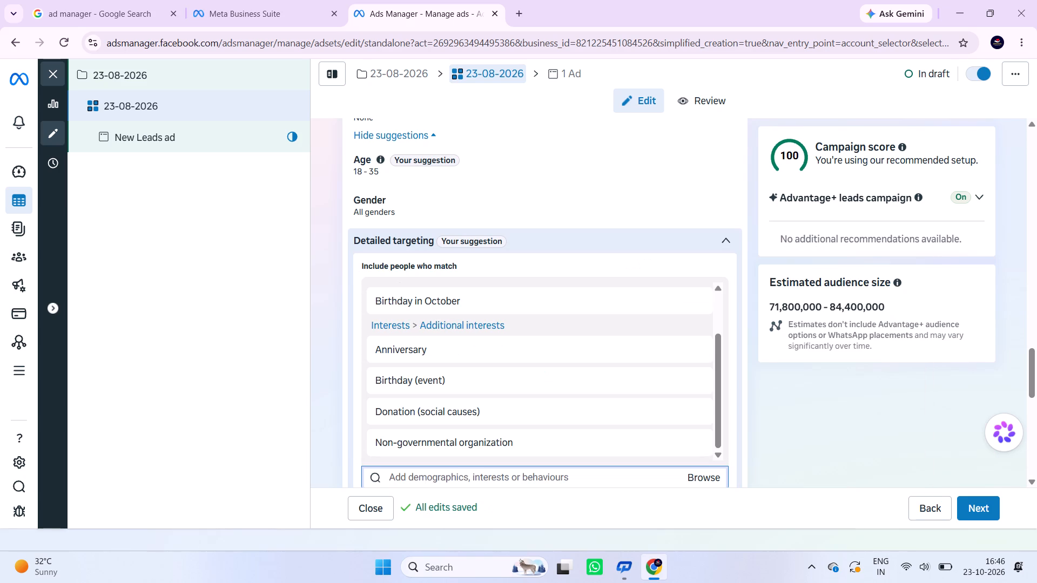
Search the detailed targeting for "charity" and add the Charitable trust interest.
type("cha")
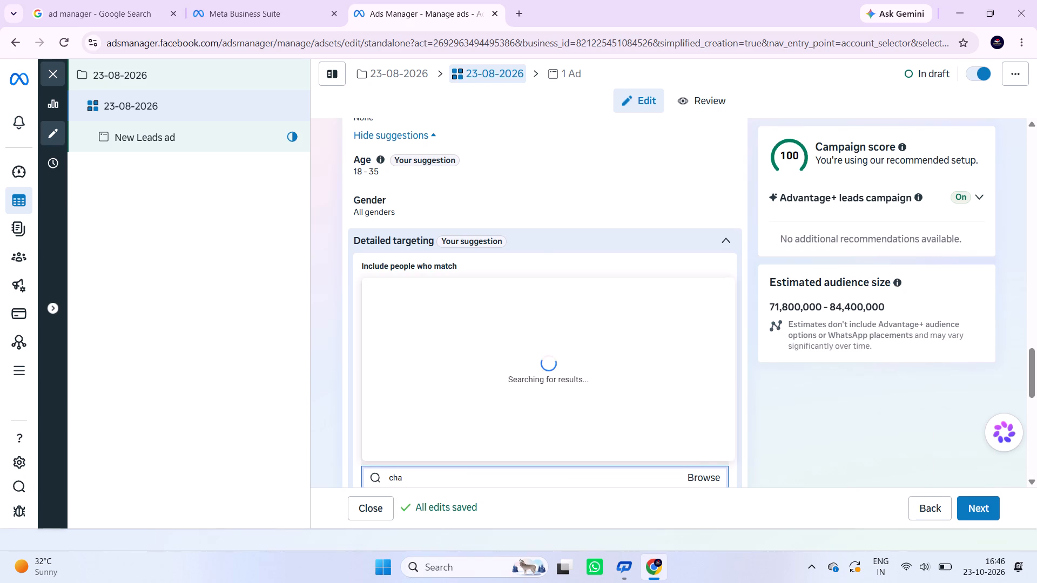
type("rity")
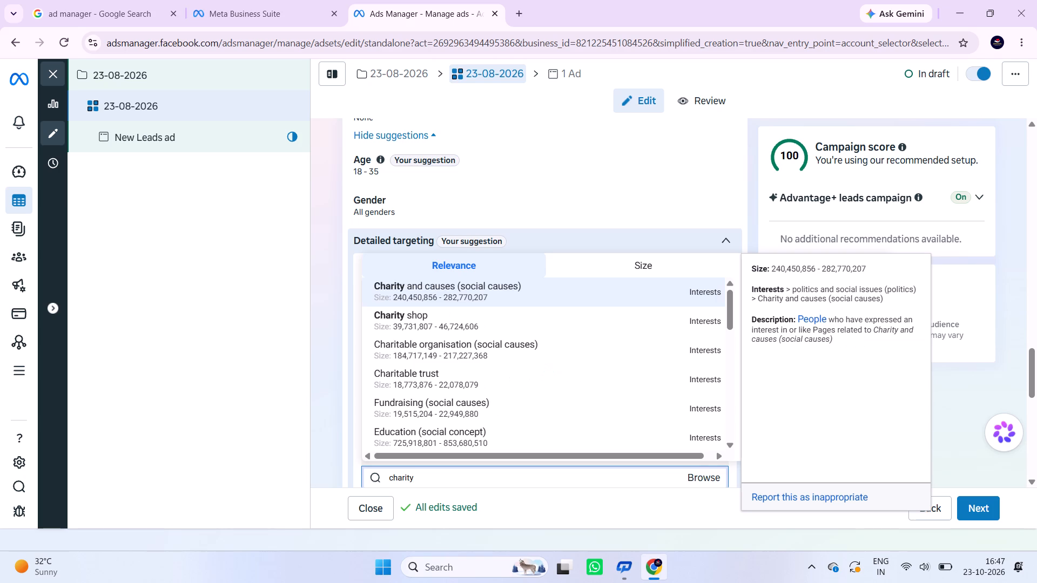
key("Down")
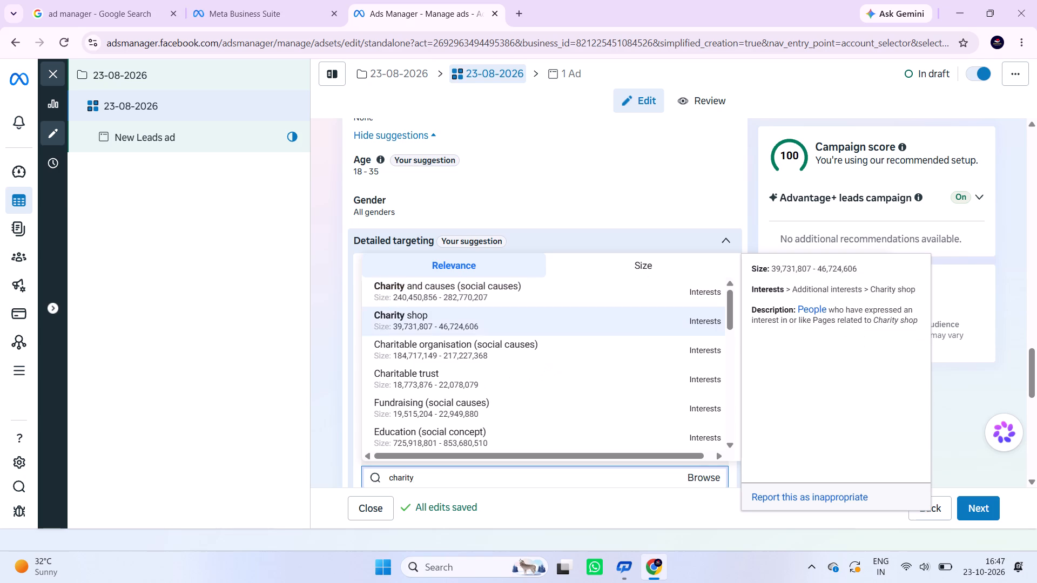
key("Down")
key("Down")
key("Down")
key("Up")
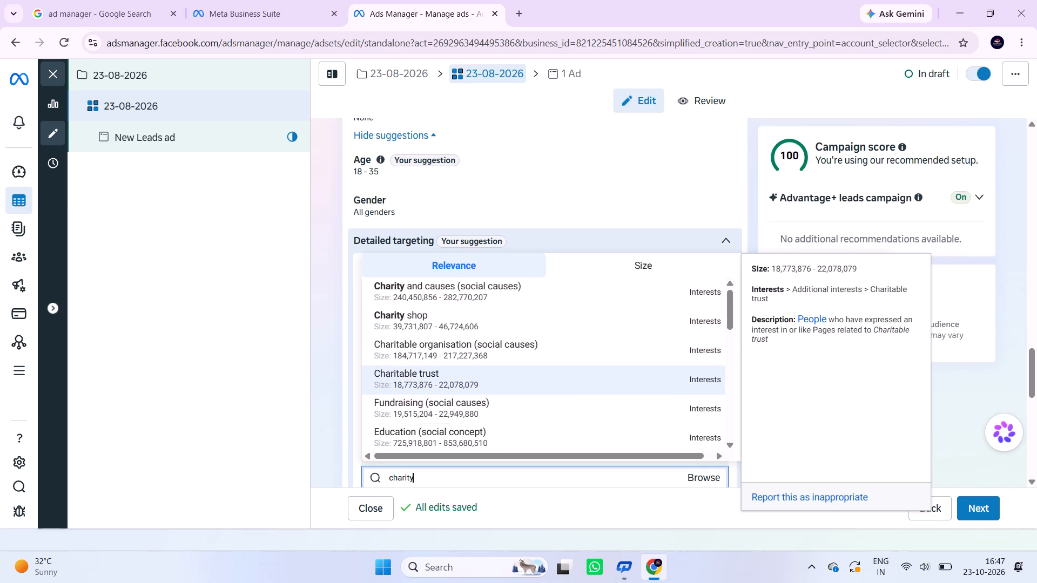
key("Return")
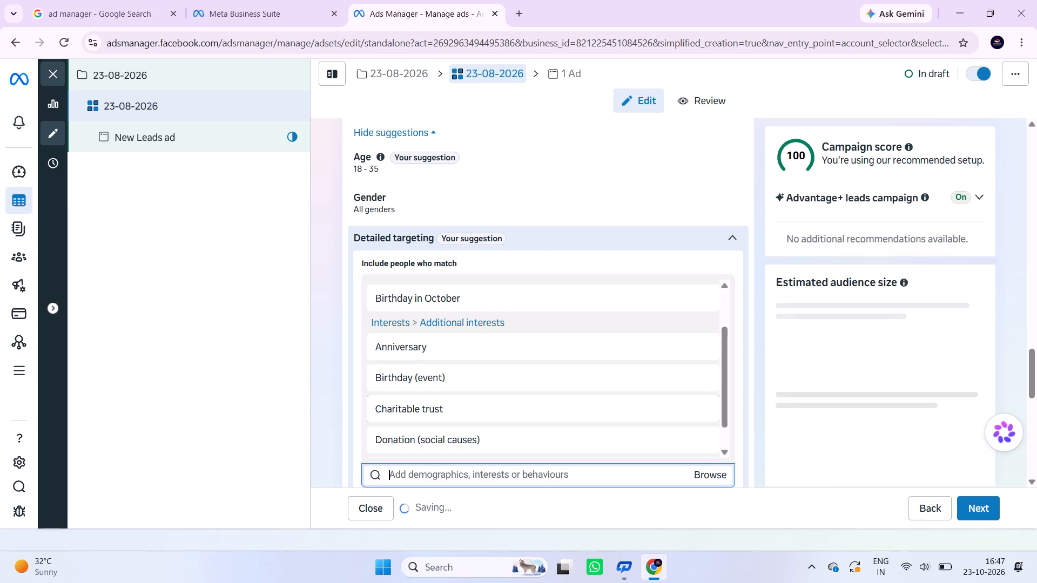
Add the suggested wedding anniversary (special occasions and events) interest to the detailed targeting.
scroll(437, 428, "up", 1)
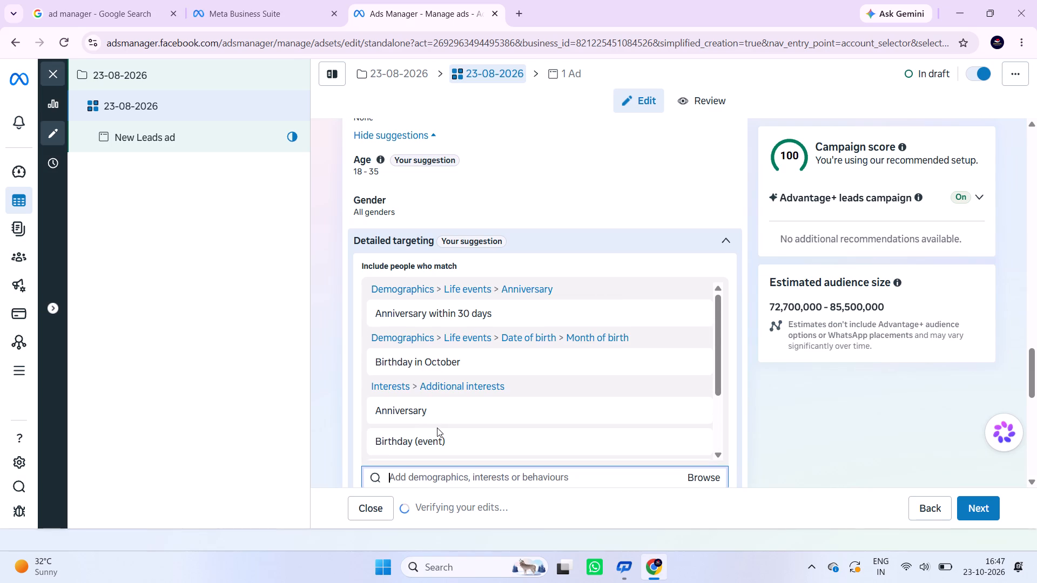
scroll(437, 428, "up", 1)
scroll(437, 428, "down", 6)
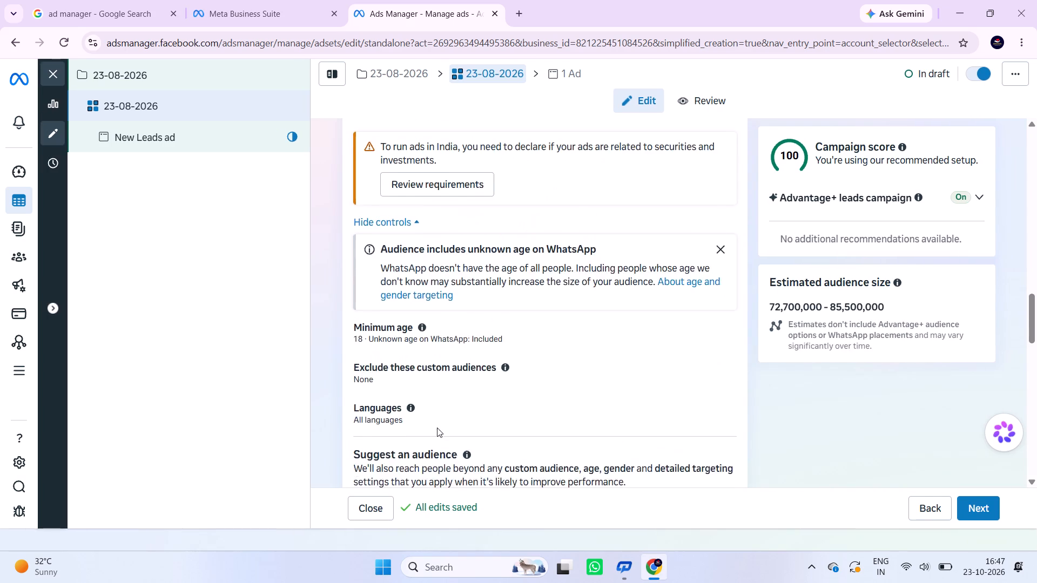
scroll(437, 428, "down", 5)
scroll(437, 428, "up", 1)
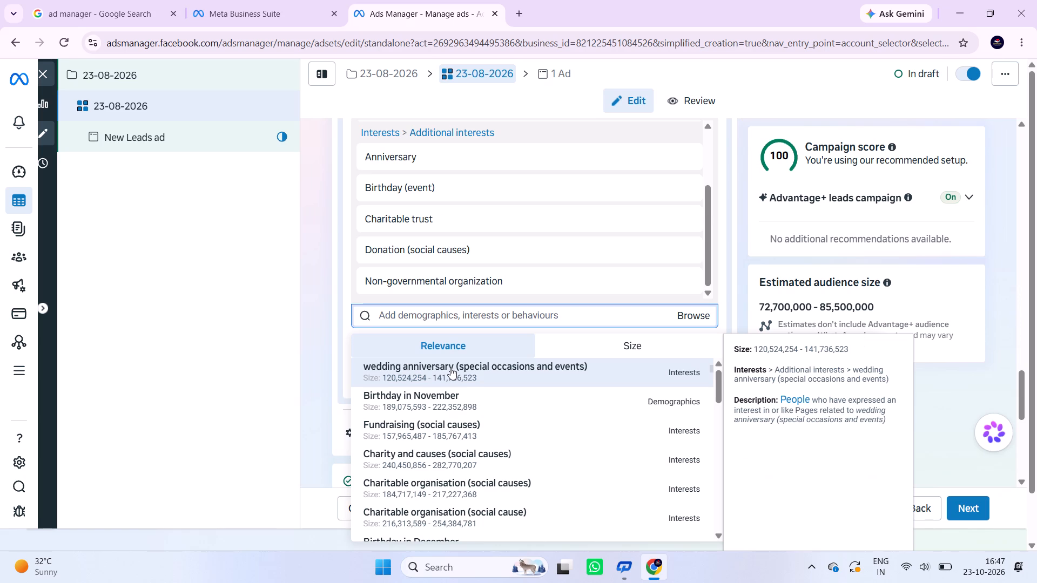
left_click(450, 368)
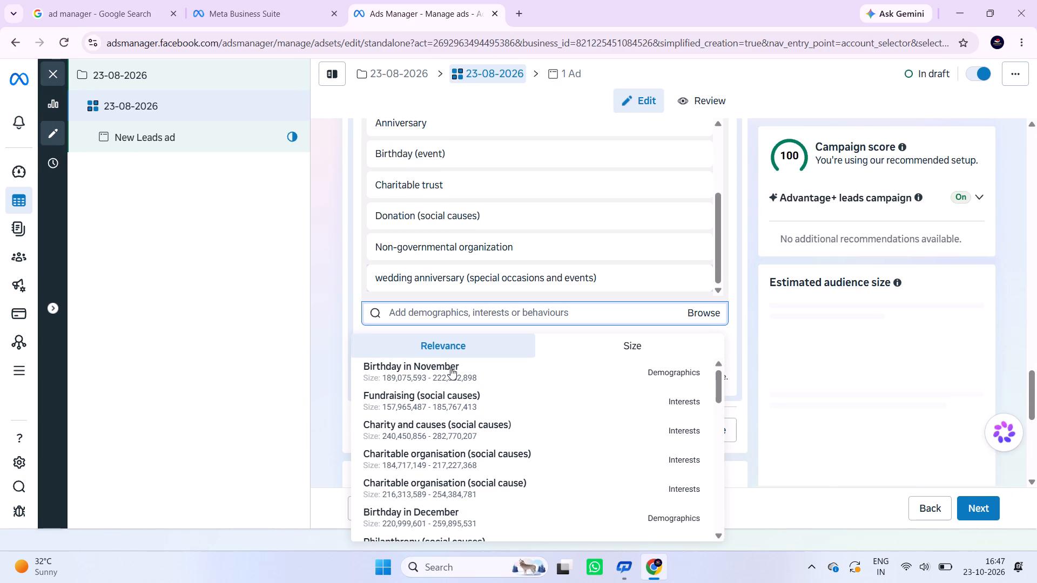
Search the detailed targeting for "volunt", add the Volunteering job title, and close the suggestions list.
left_click(448, 309)
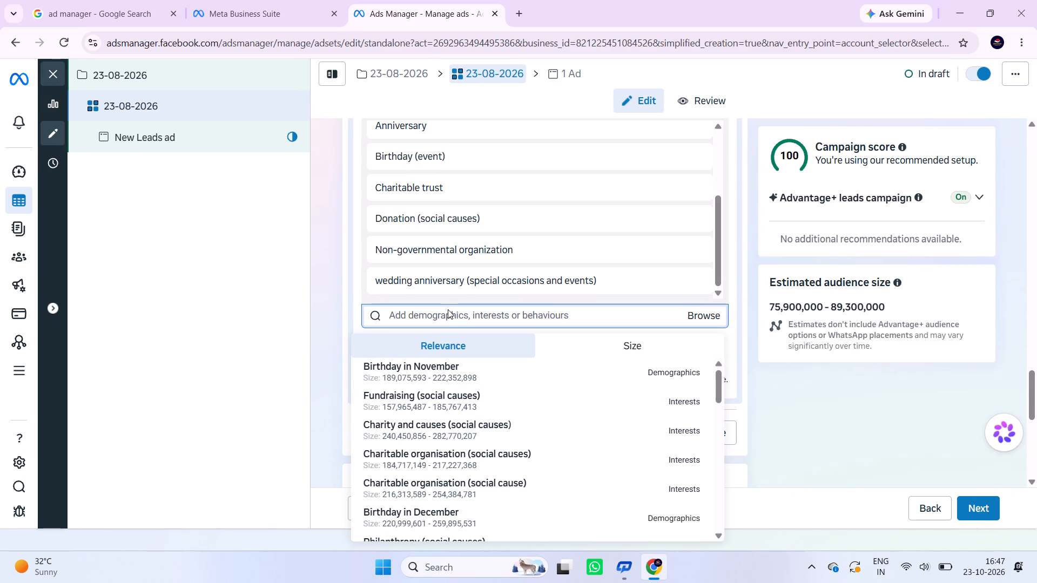
scroll(452, 309, "up", 1)
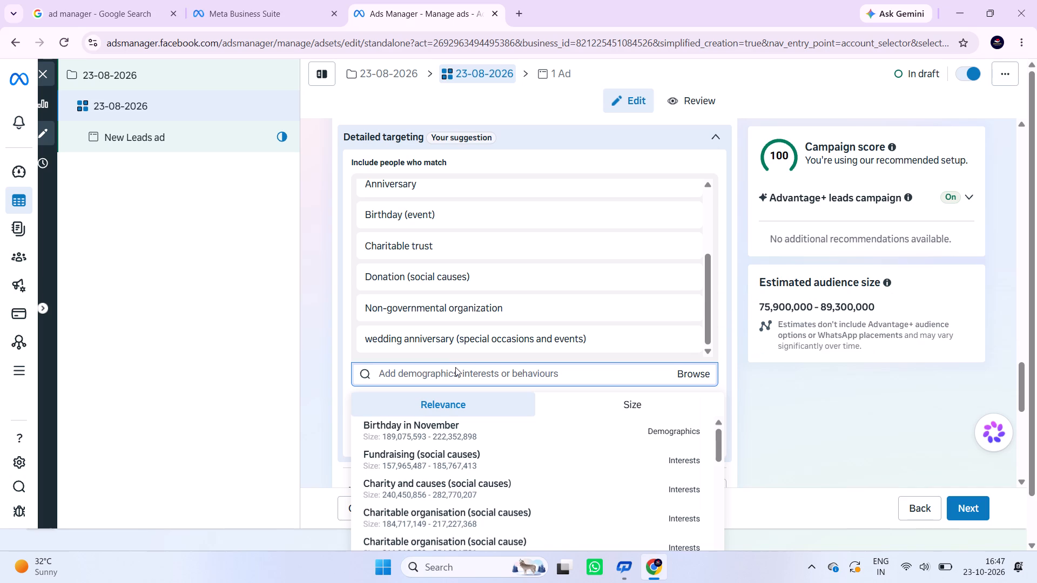
type("vol")
type("unt")
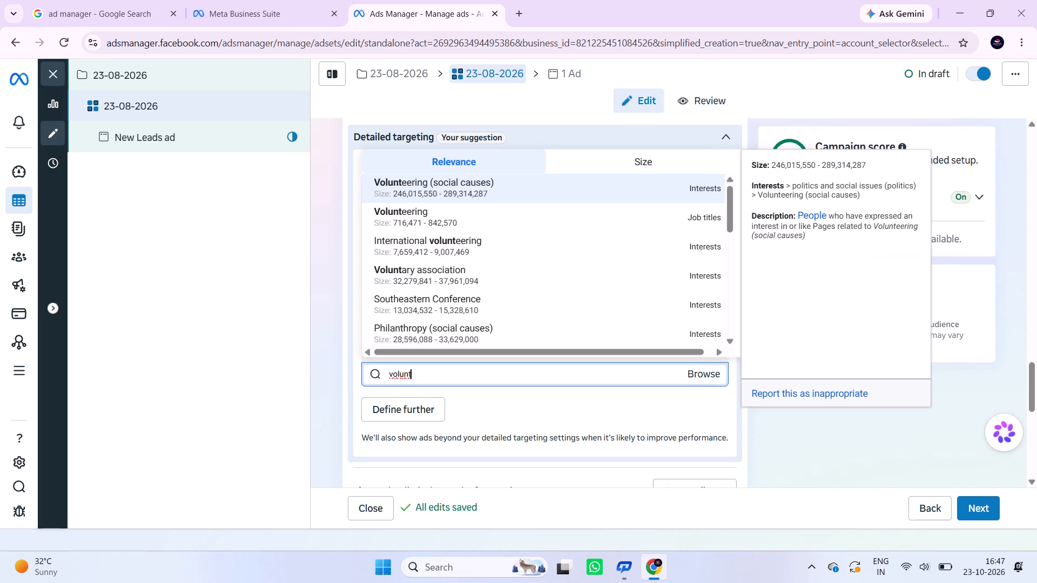
key("Down")
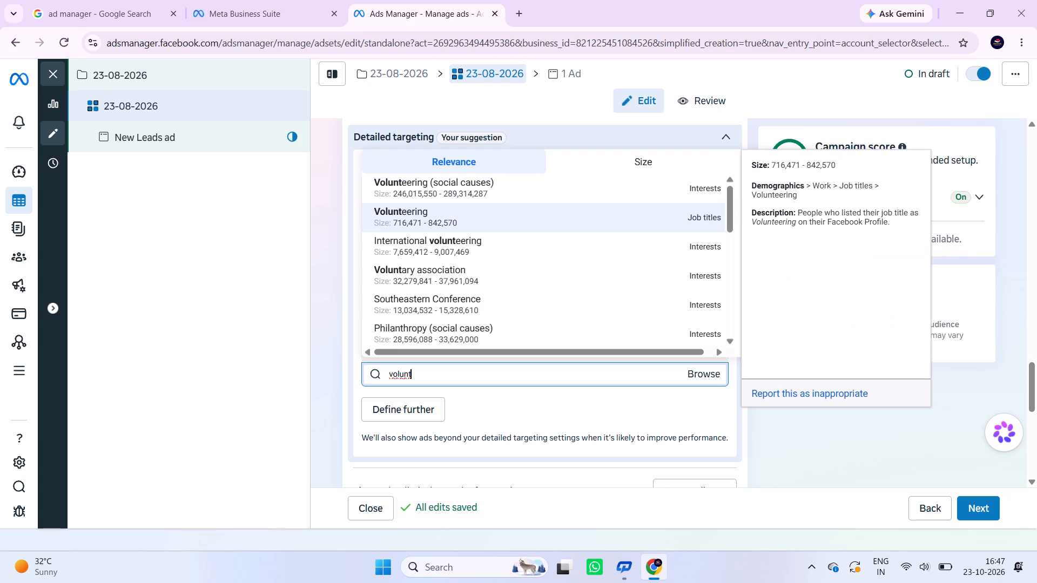
key("Return")
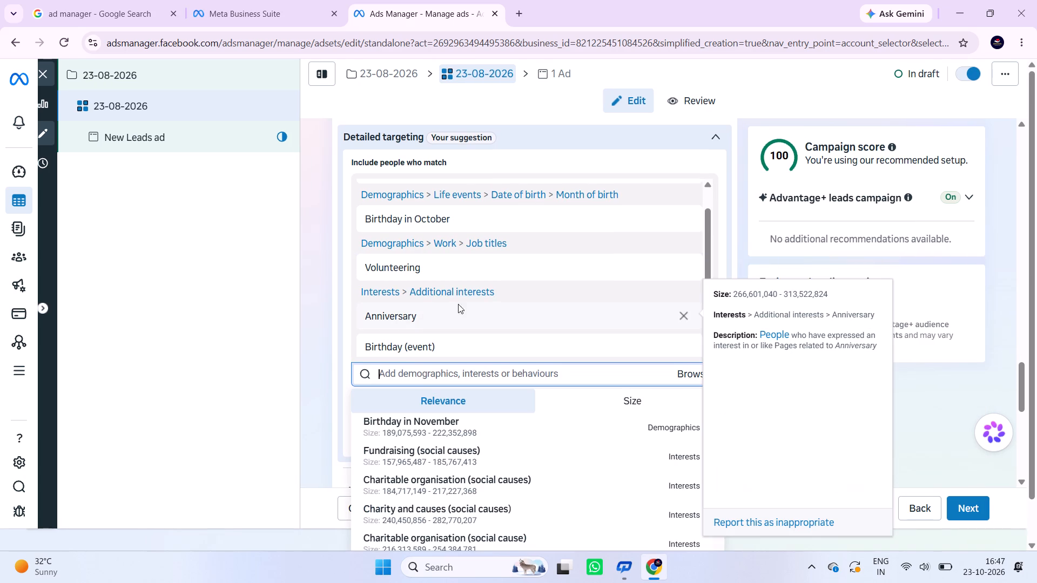
scroll(480, 306, "down", 4)
left_click(232, 386)
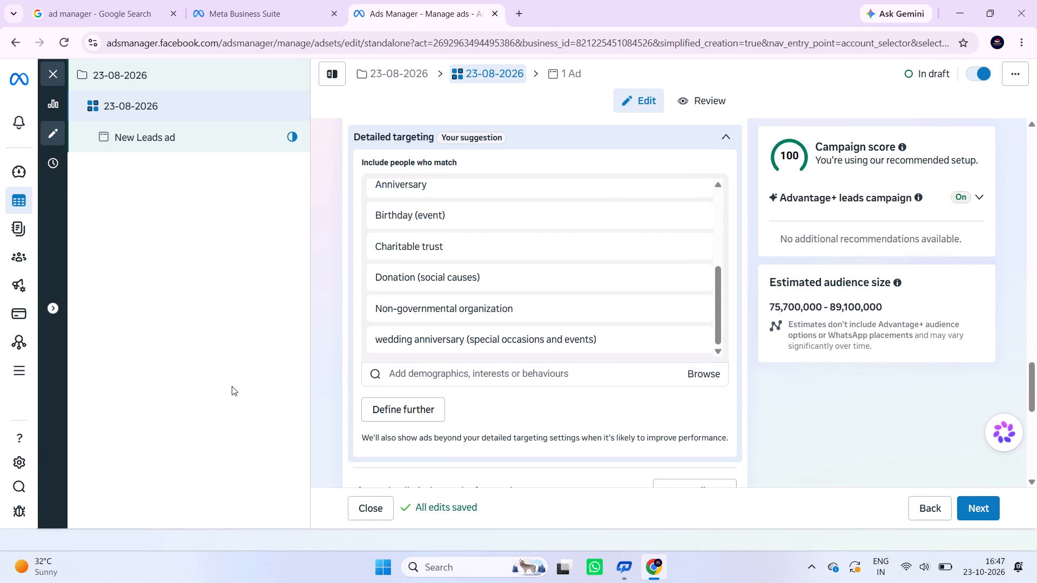
scroll(367, 409, "down", 2)
scroll(484, 362, "down", 2)
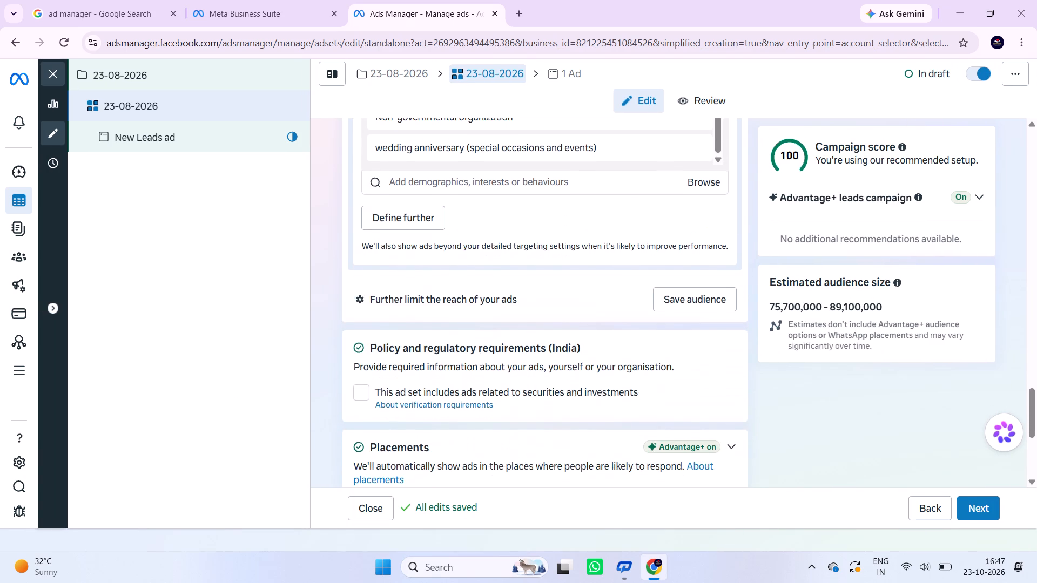
Review the ad set's audience controls, suggested audience, detailed targeting, placements, and brand safety settings.
scroll(484, 362, "down", 7)
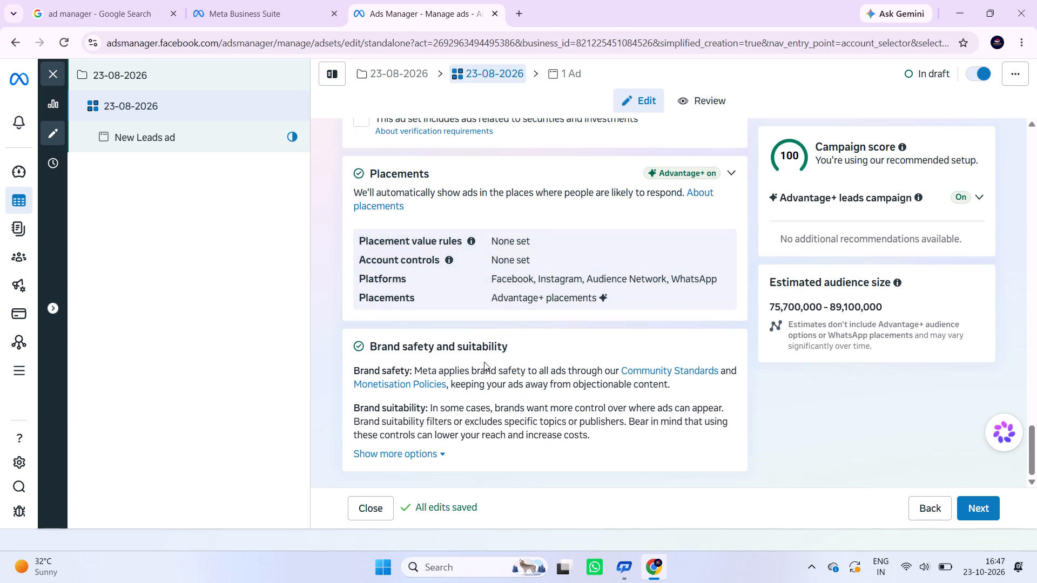
scroll(484, 362, "up", 7)
scroll(484, 362, "down", 1)
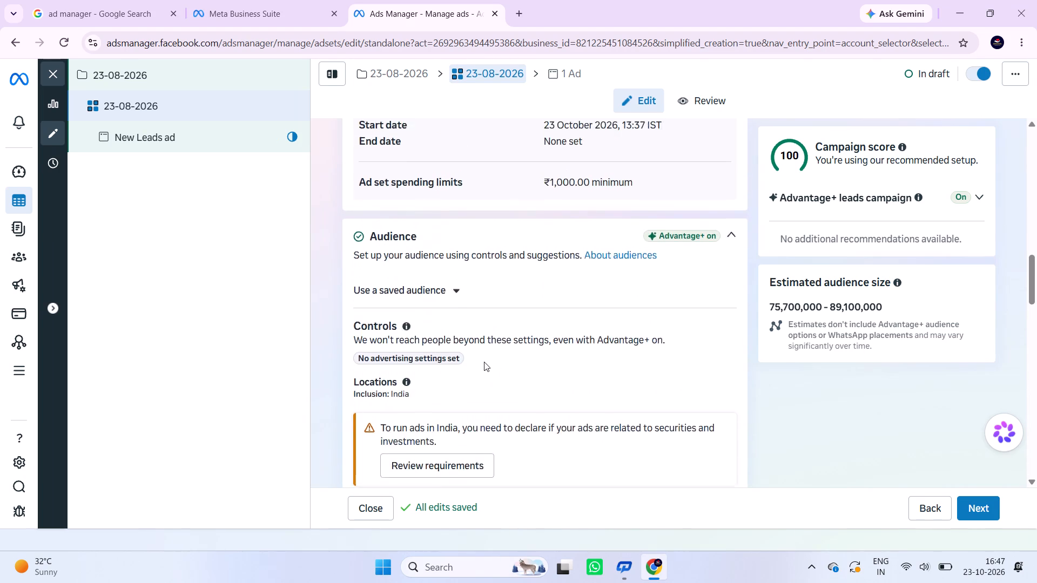
scroll(484, 362, "down", 1)
scroll(483, 367, "up", 8)
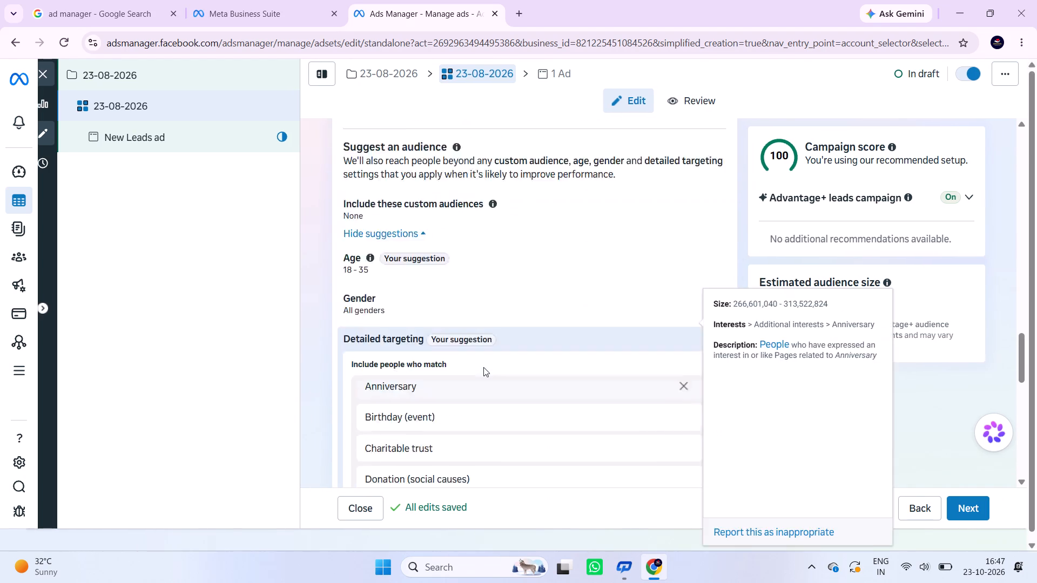
scroll(483, 367, "up", 1)
scroll(483, 367, "down", 3)
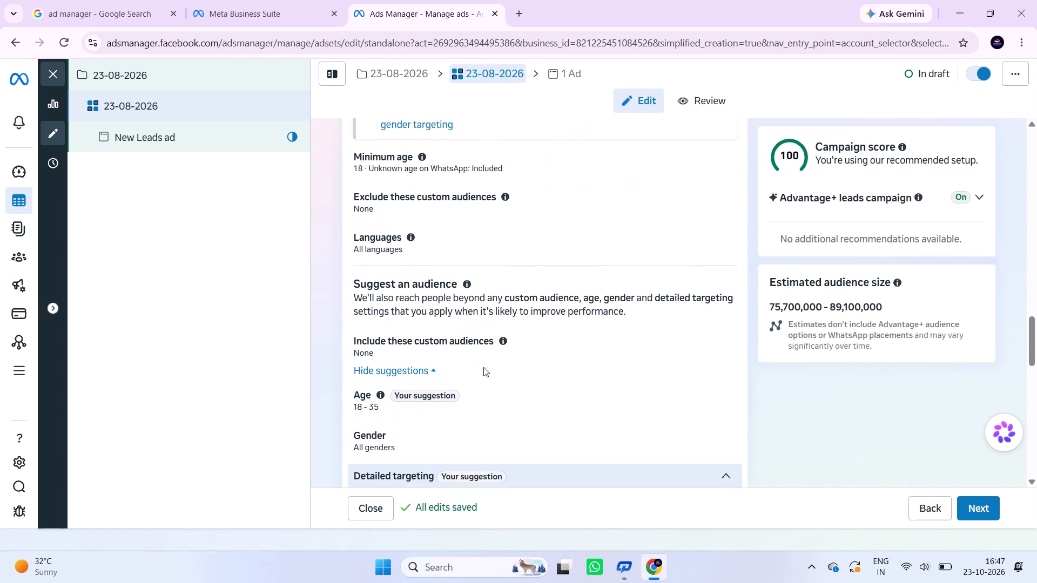
scroll(483, 367, "down", 1)
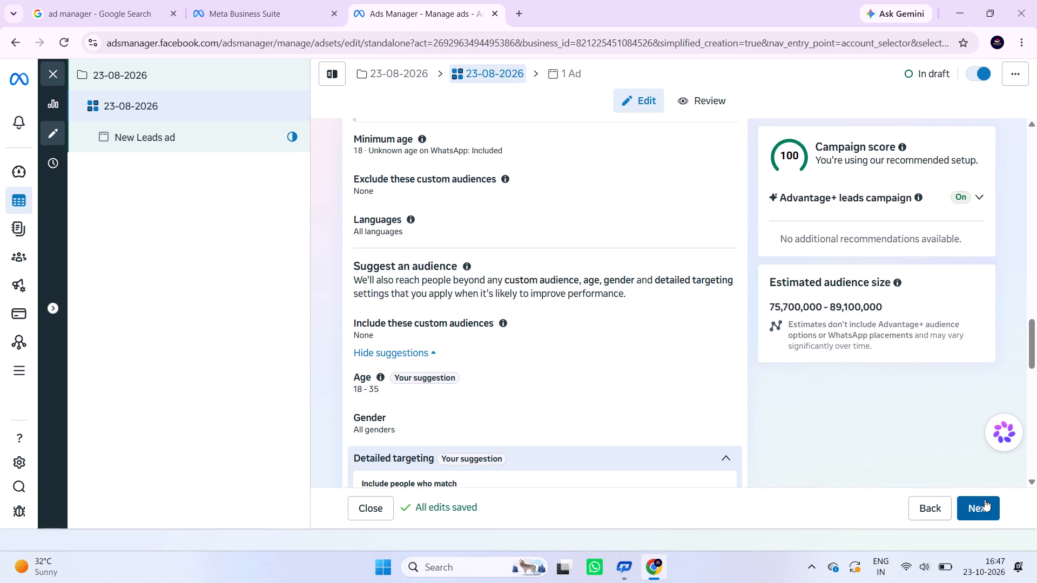
Continue from the ad set to the settings of the New Leads ad.
left_click(985, 499)
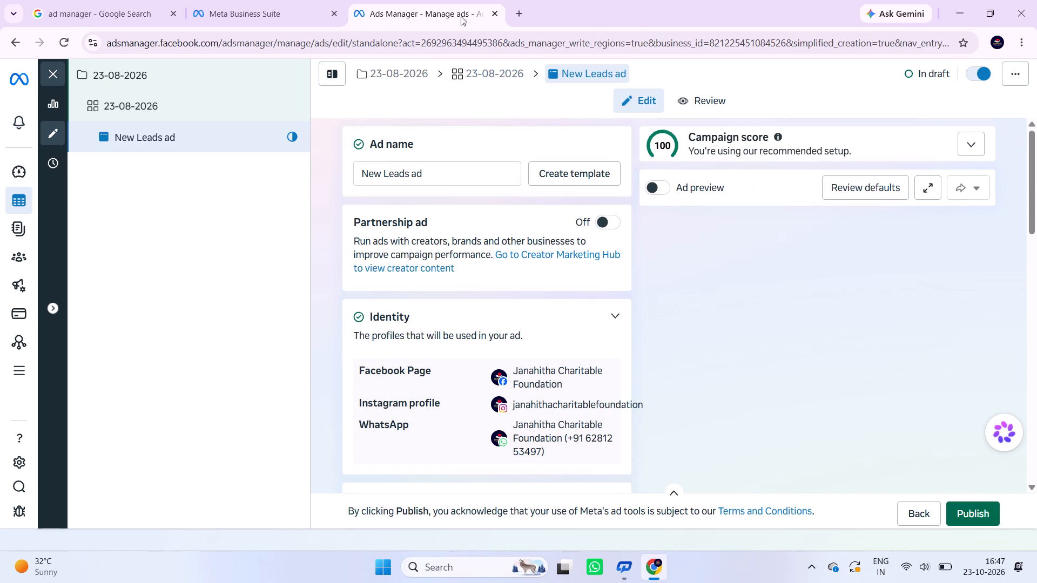
Return to the 23-08-2026 ad set and copy its full ad set name.
left_click(492, 66)
left_click(489, 77)
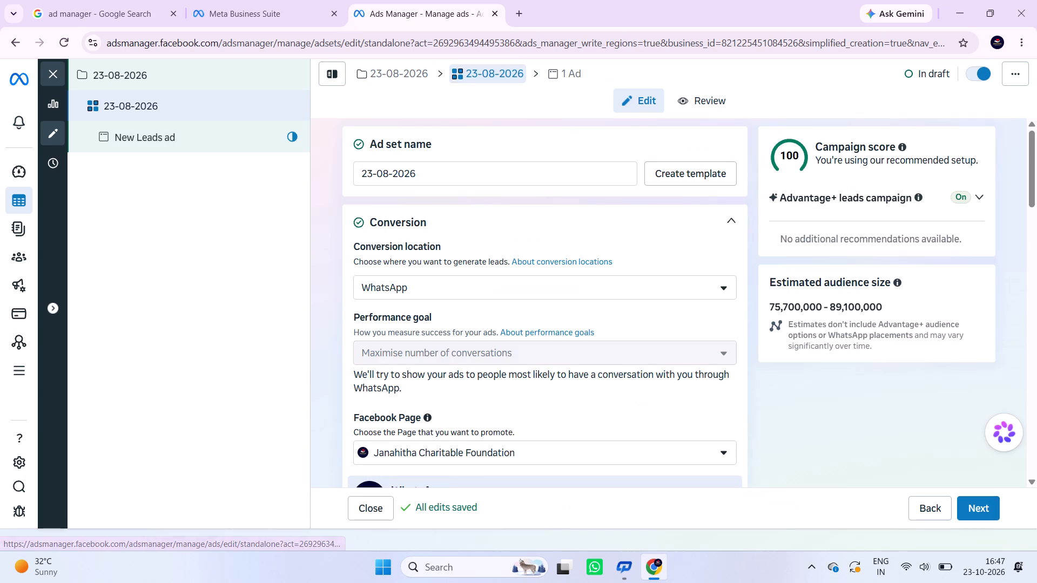
left_click(437, 168)
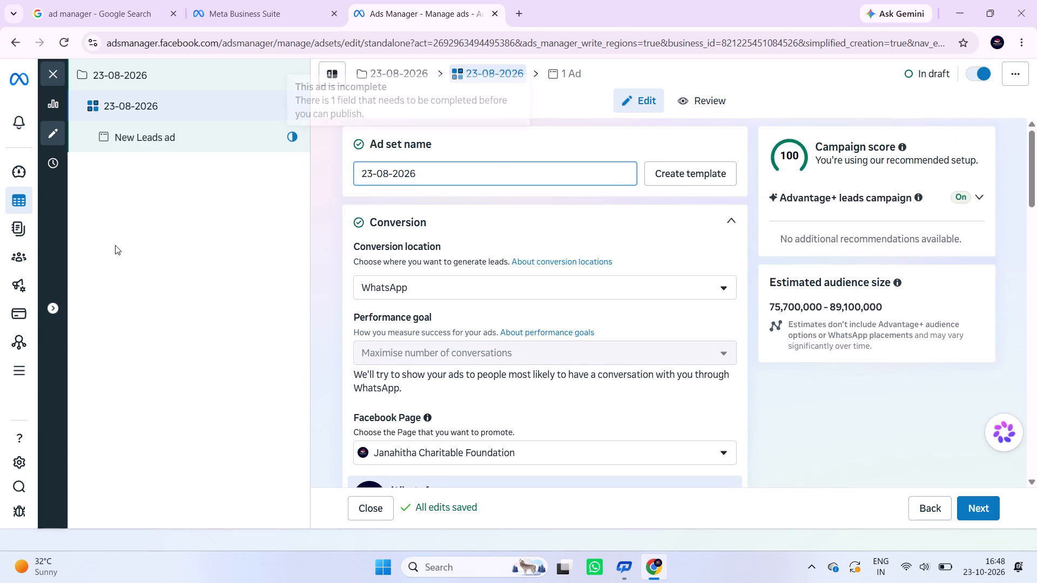
left_click_drag(442, 171, 297, 193)
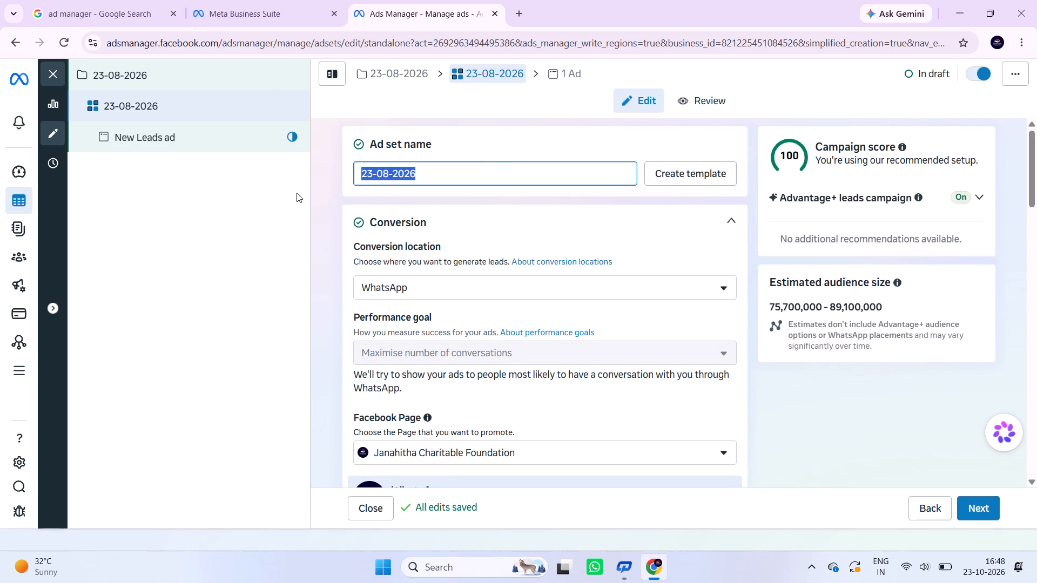
key("ctrl+c")
Reopen the New Leads ad and clear the existing text from its ad name.
left_click(568, 87)
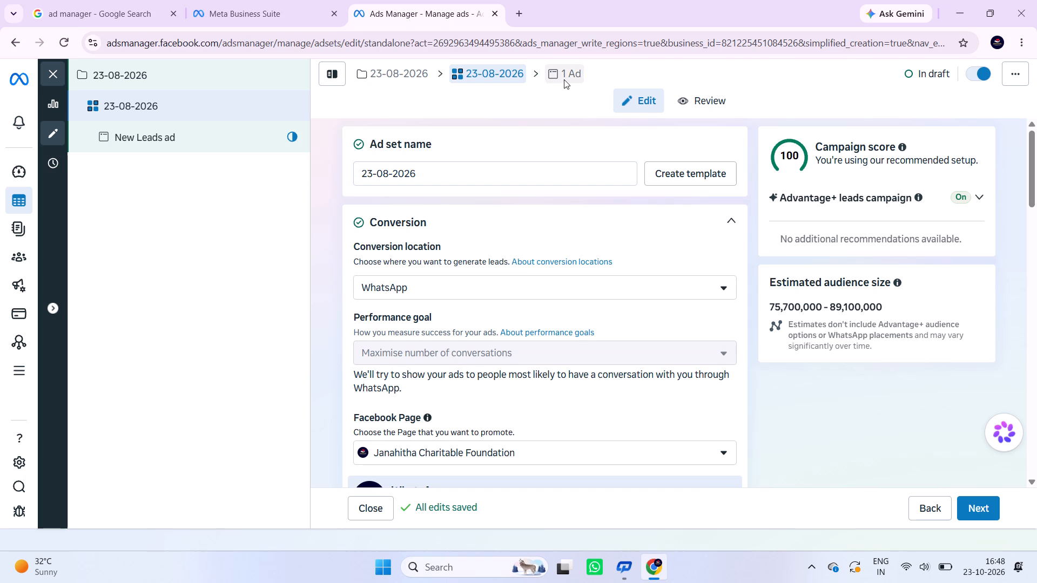
left_click(563, 75)
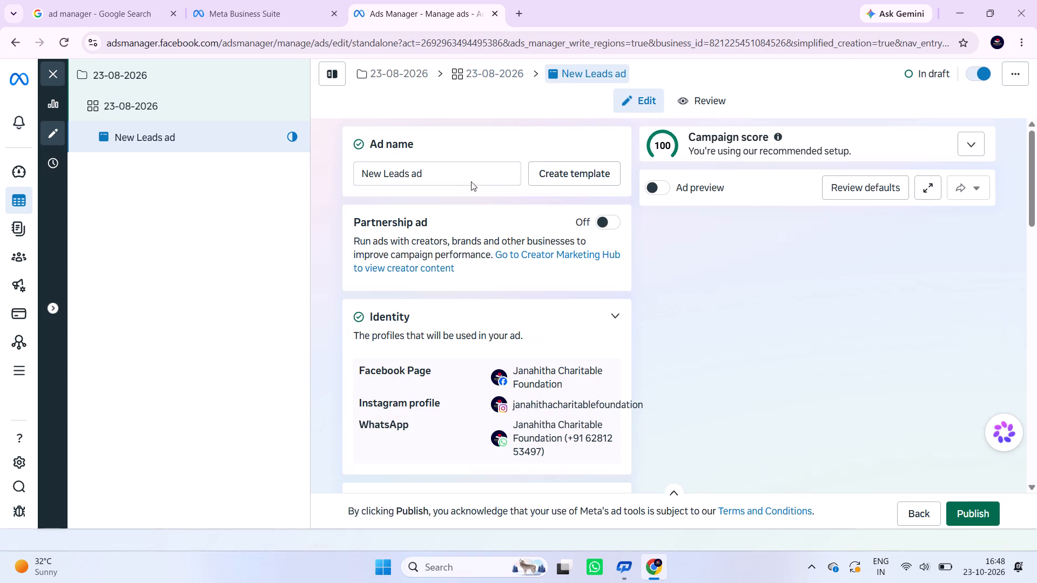
left_click(471, 181)
left_click_drag(470, 181, 413, 181)
left_click(413, 181)
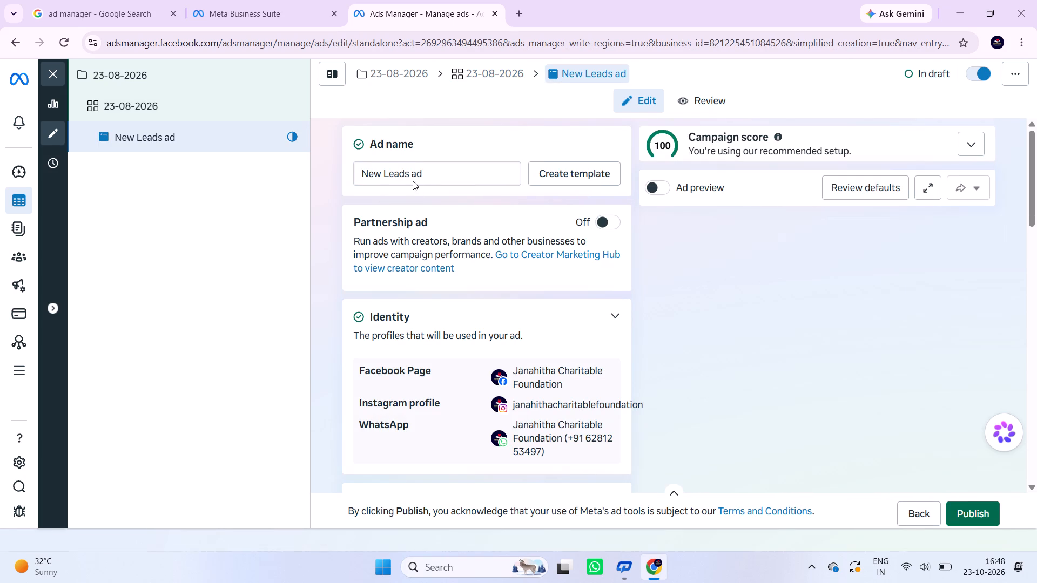
key("BackSpace")
key("Print")
key("BackSpace")
key("BackSpace")
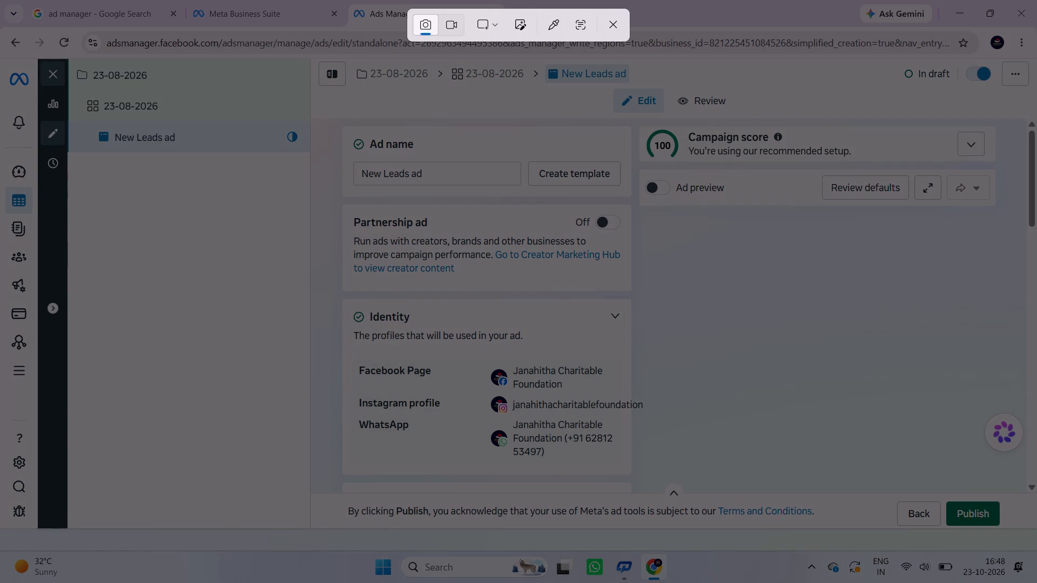
Dismiss the screen-capture overlay and rename the New Leads ad as 23-08-2026.
left_click(616, 28)
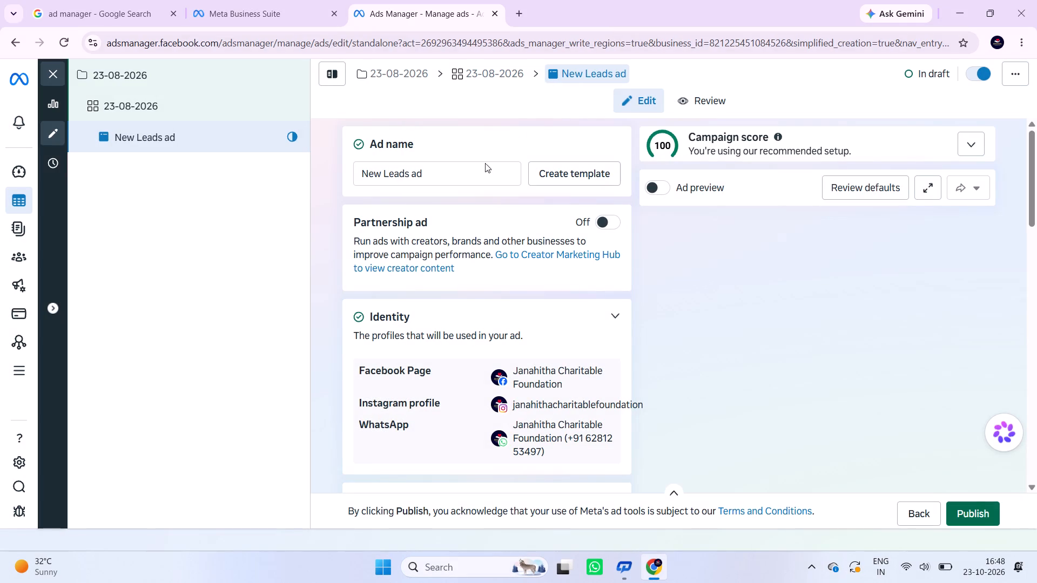
left_click_drag(462, 173, 225, 221)
key("BackSpace")
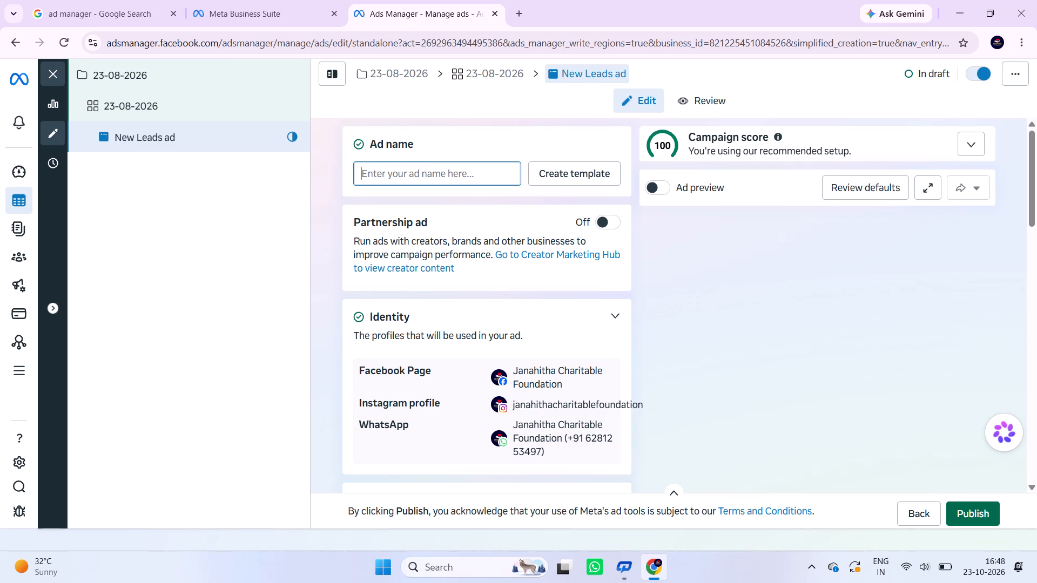
key("ctrl+v")
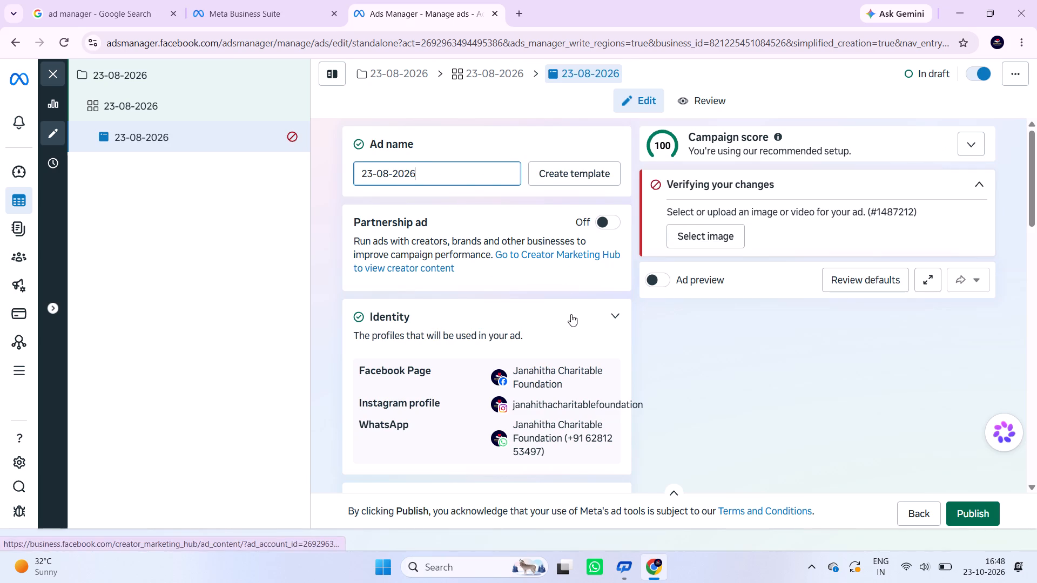
Collapse the change verification notice and set the ad setup to Use existing posts.
scroll(571, 314, "down", 1)
left_click(975, 179)
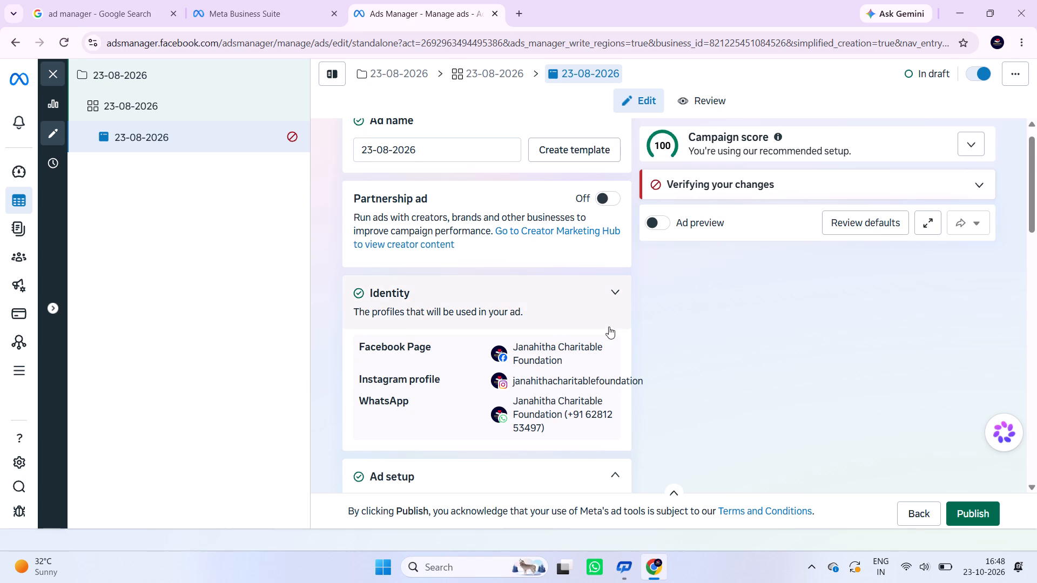
scroll(609, 327, "down", 3)
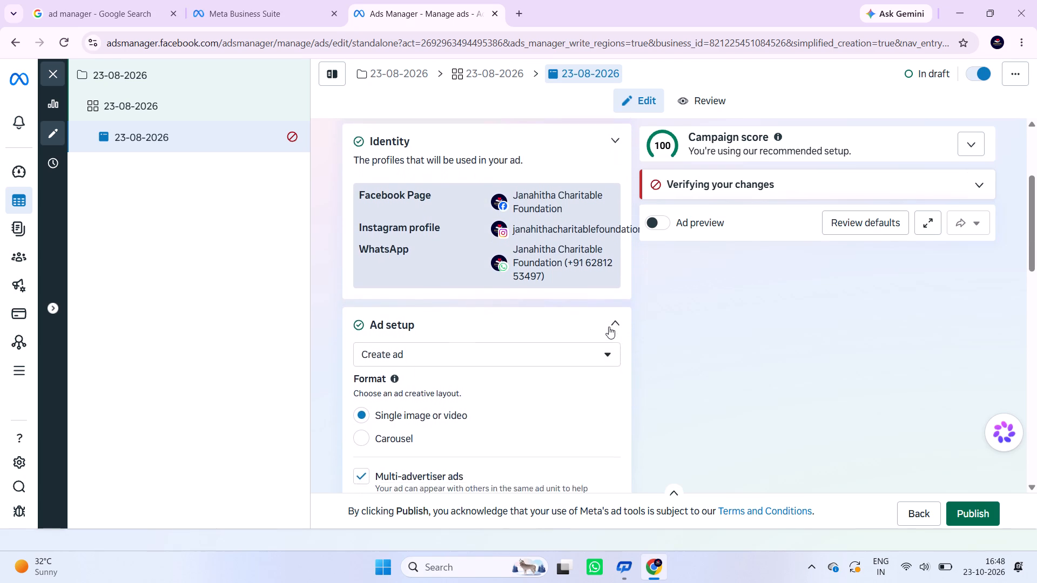
scroll(609, 327, "down", 2)
left_click(589, 295)
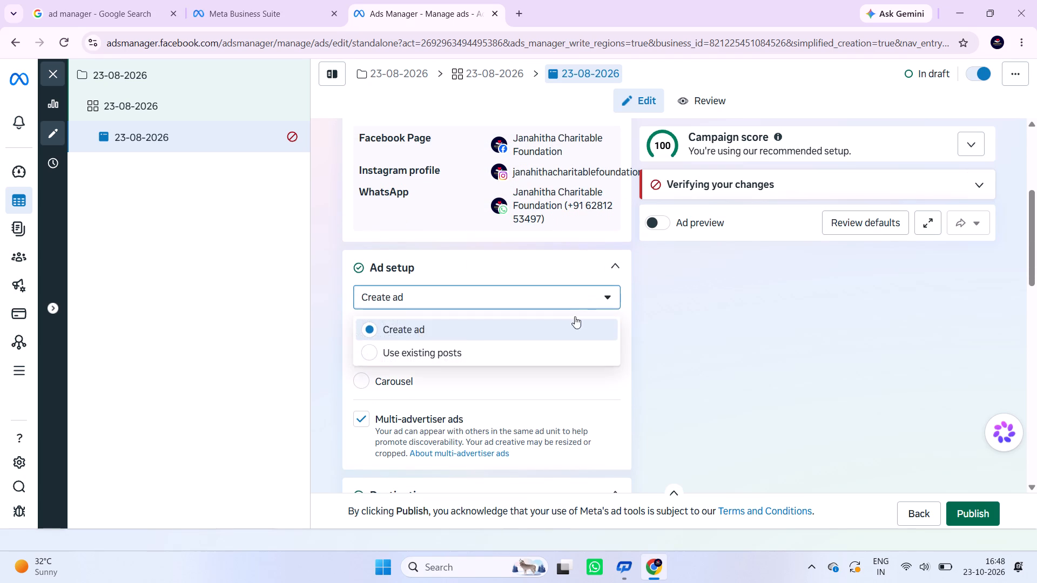
left_click(560, 349)
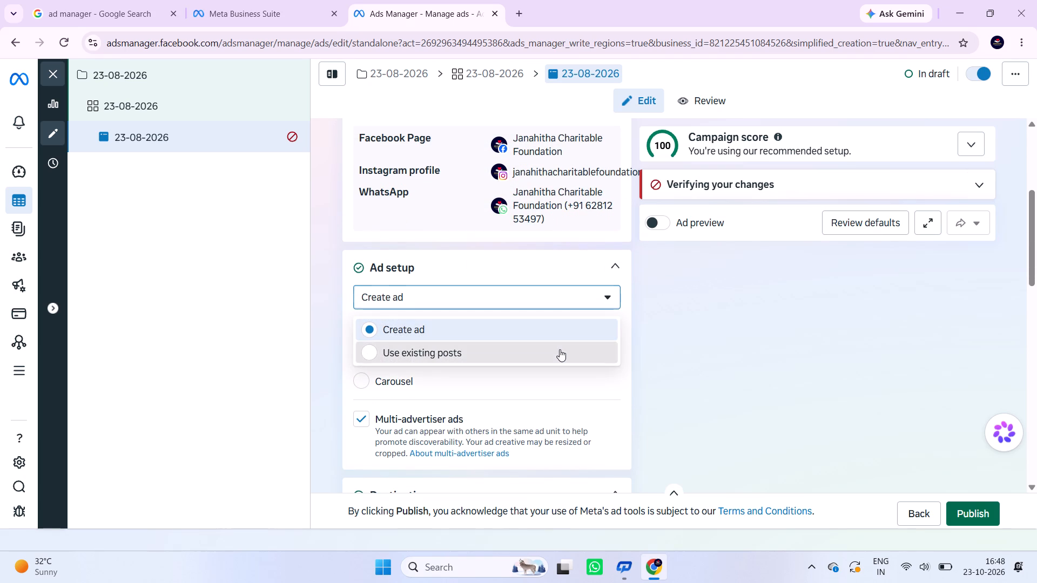
Open the selection of existing posts for the ad creative.
scroll(560, 349, "down", 2)
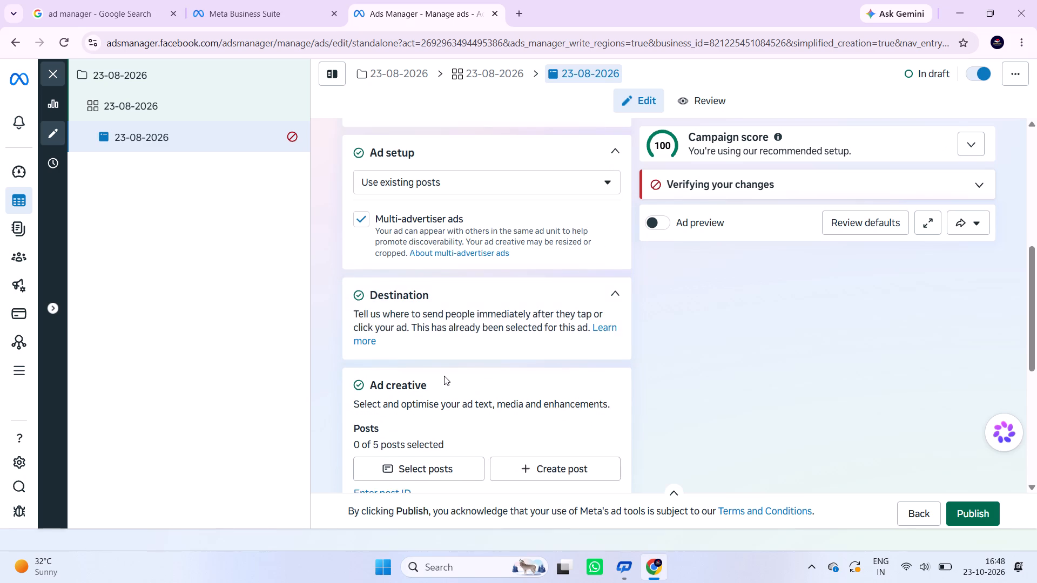
scroll(444, 376, "down", 2)
scroll(427, 317, "down", 1)
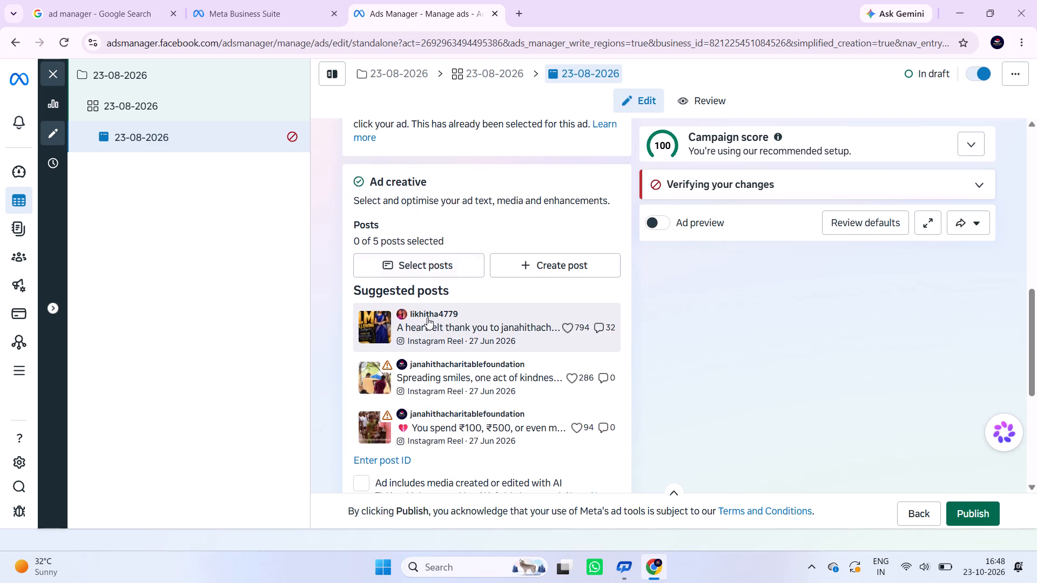
left_click(407, 255)
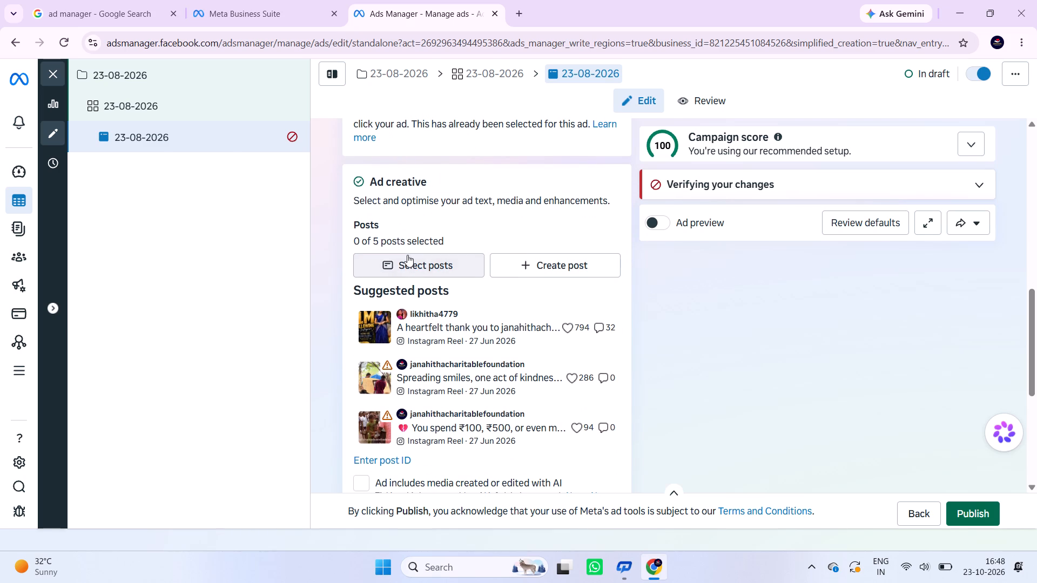
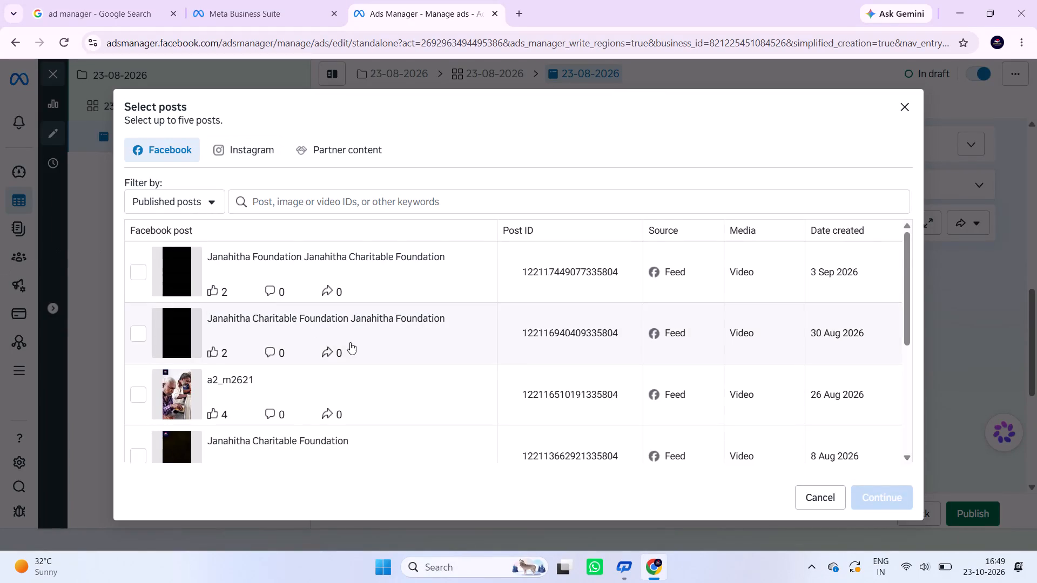
Select the published Facebook video post dated 2 Aug 2026, captioned Janahitha Charitable Foundation #viralvideos, for the ad.
scroll(350, 342, "down", 4)
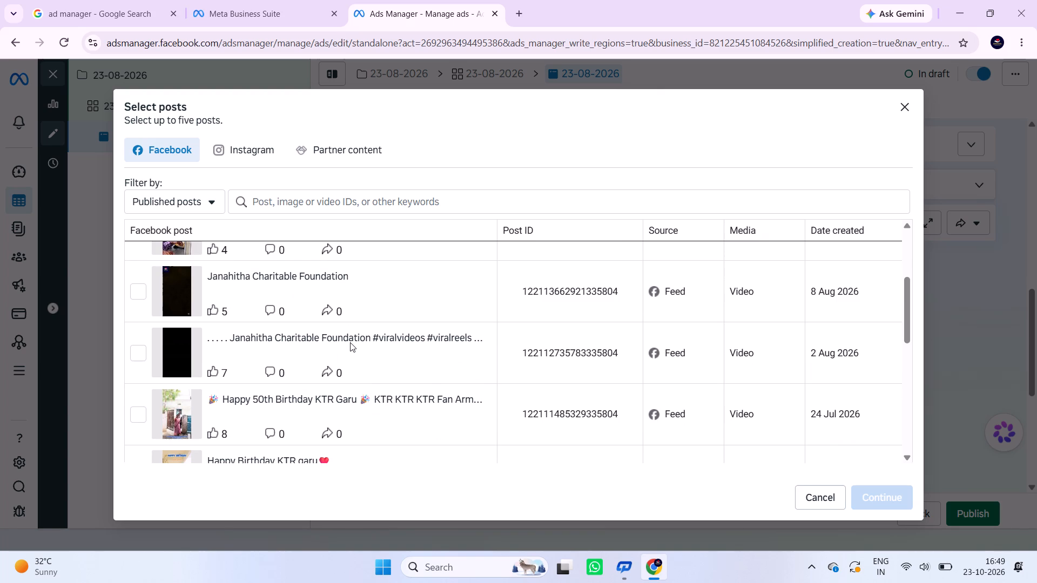
left_click(142, 356)
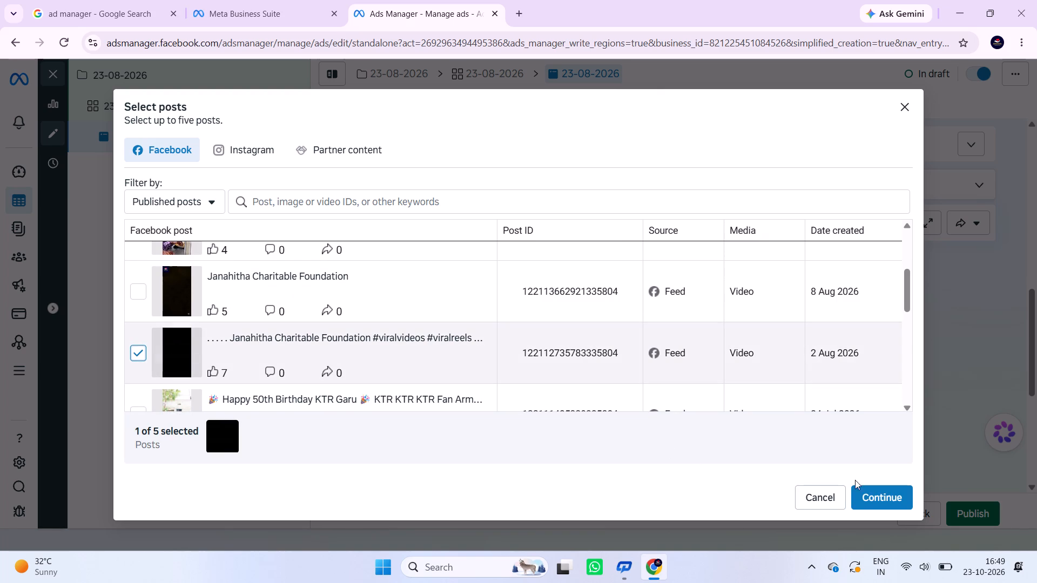
Confirm the selected 2 Aug 2026 Janahitha Charitable Foundation video post as the ad creative.
left_click(872, 495)
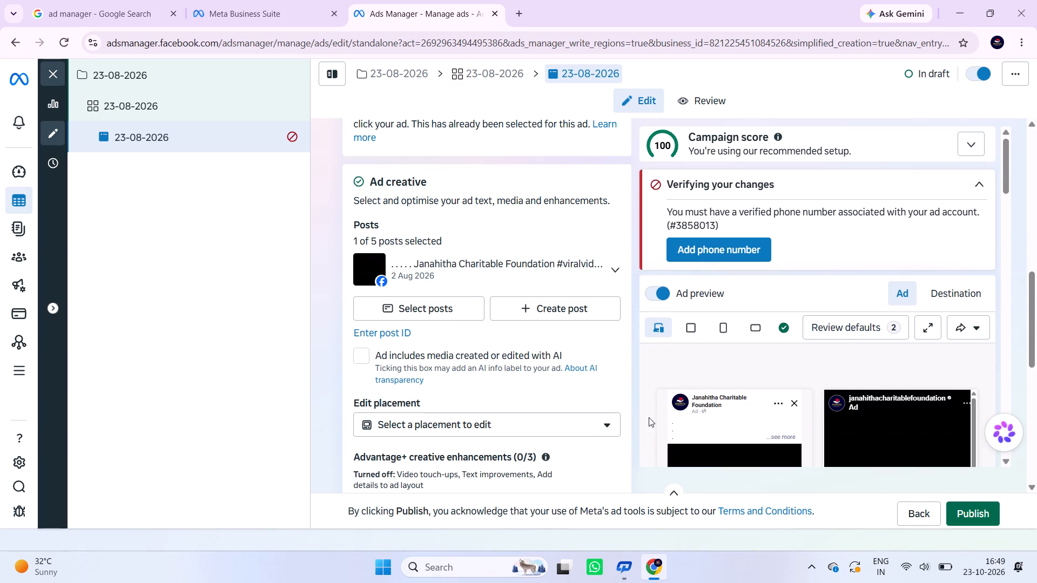
Add the profile's already verified phone number to the ad account and finish the verification dialog.
left_click(731, 250)
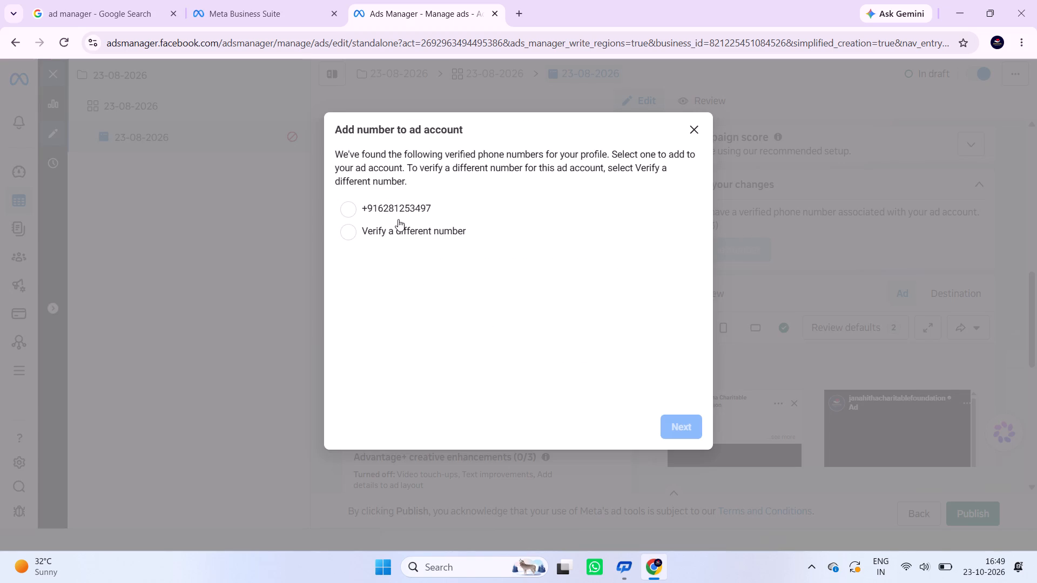
left_click(349, 209)
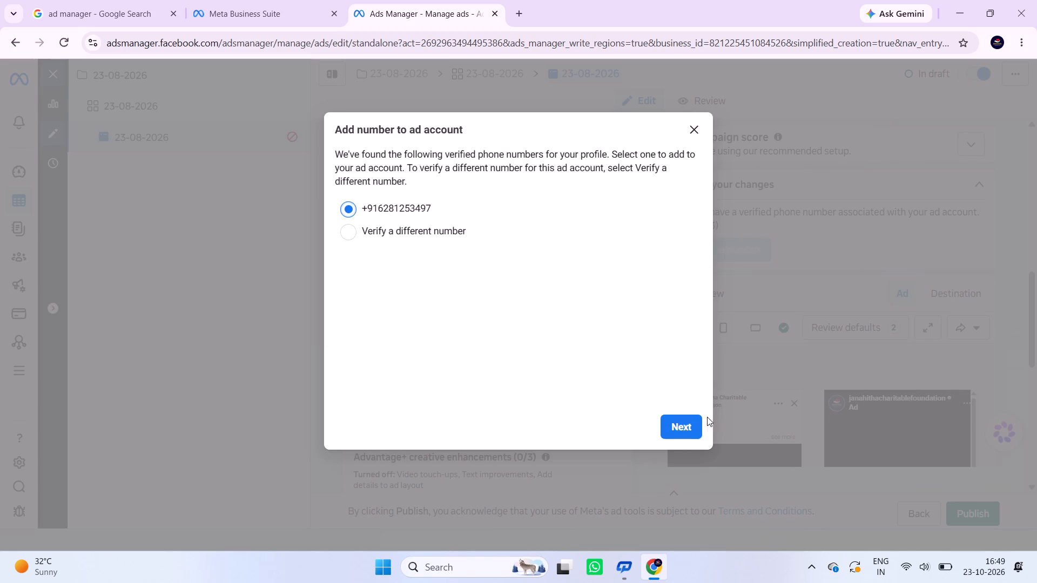
left_click(675, 432)
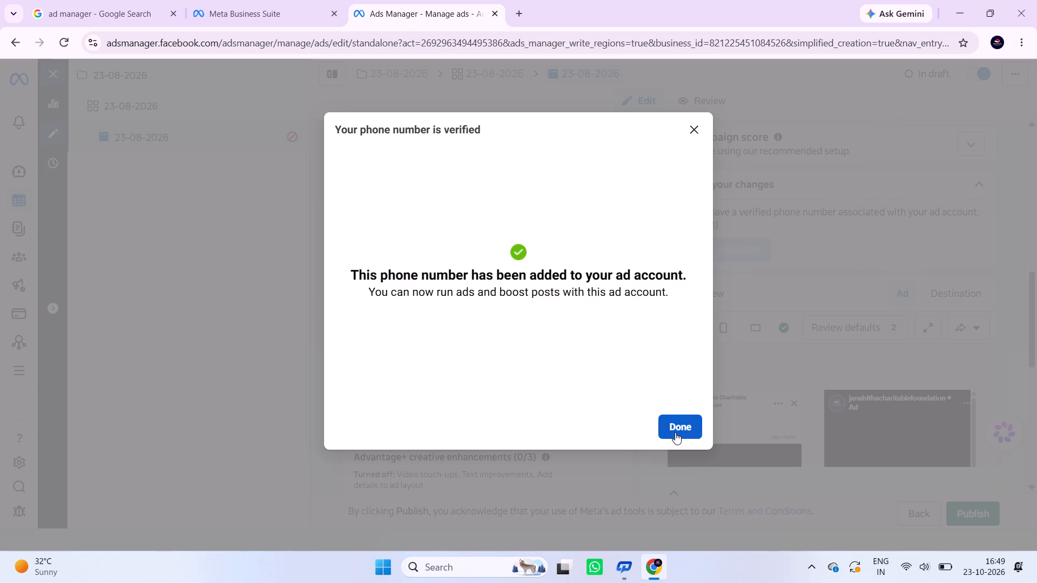
left_click(675, 432)
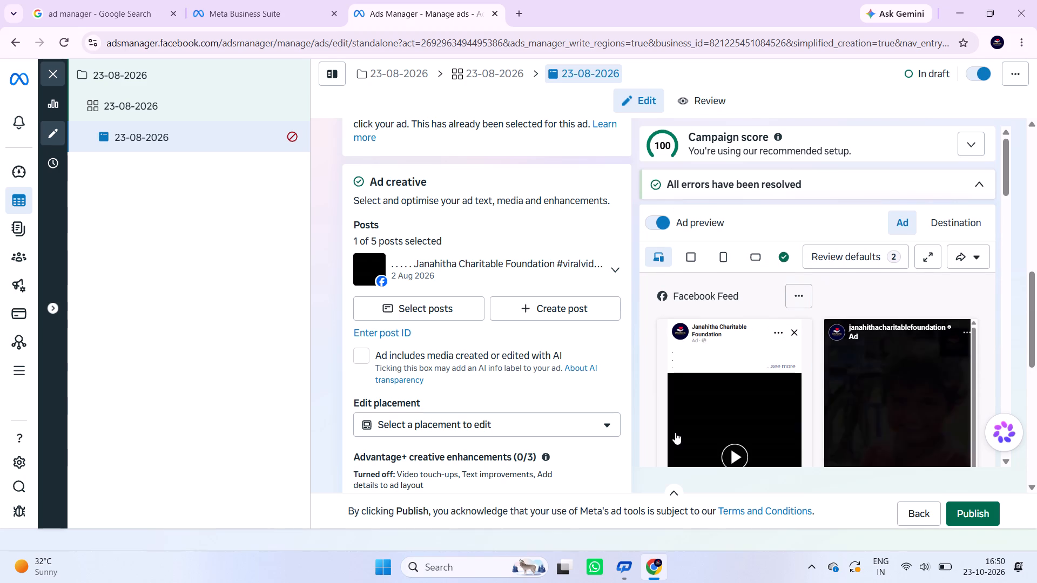
Review the ad creative settings and the placements offered for editing, then close the placement list without choosing one.
scroll(547, 342, "down", 1)
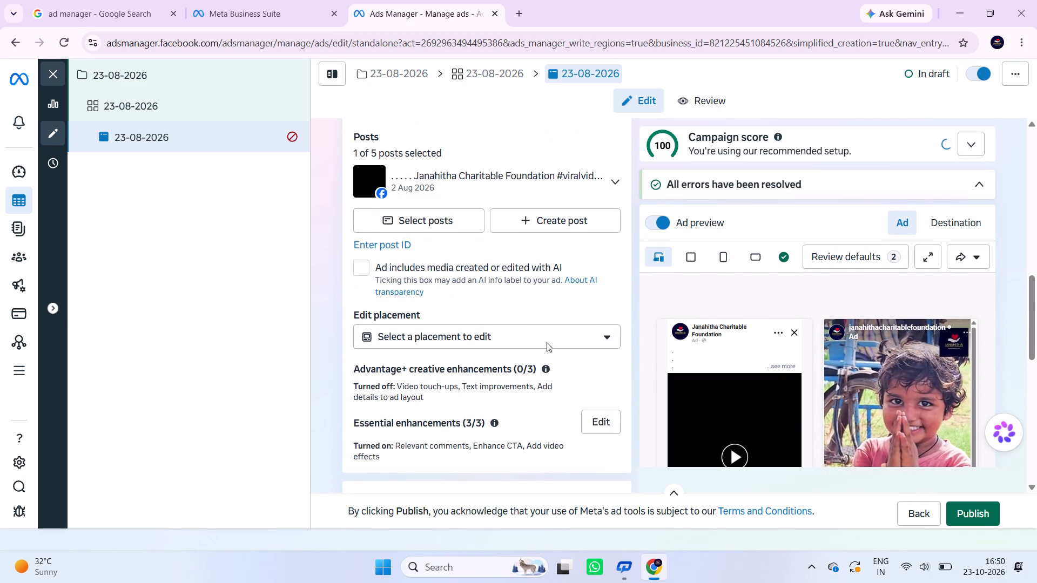
scroll(547, 342, "down", 2)
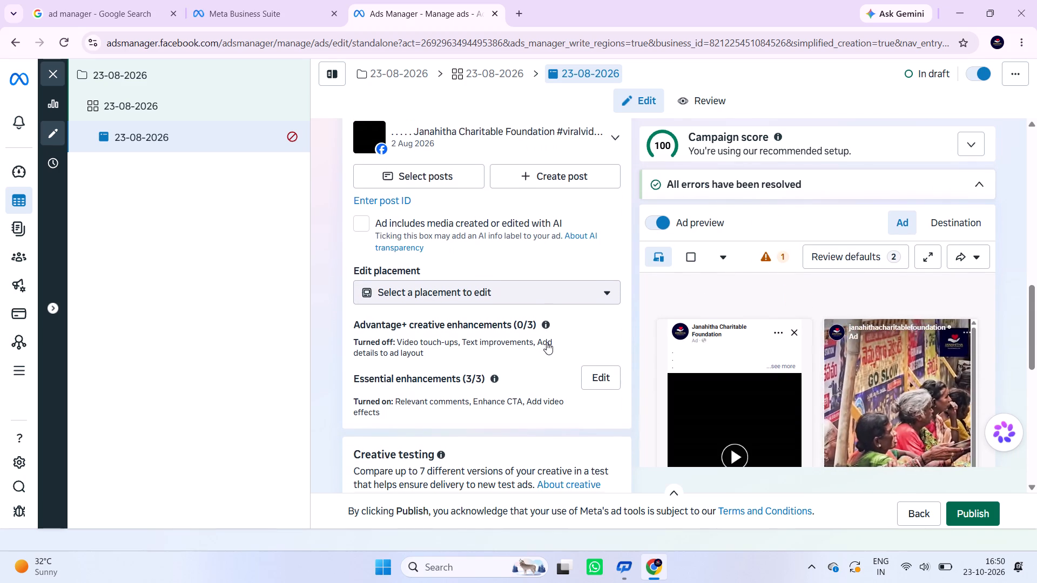
scroll(547, 342, "down", 1)
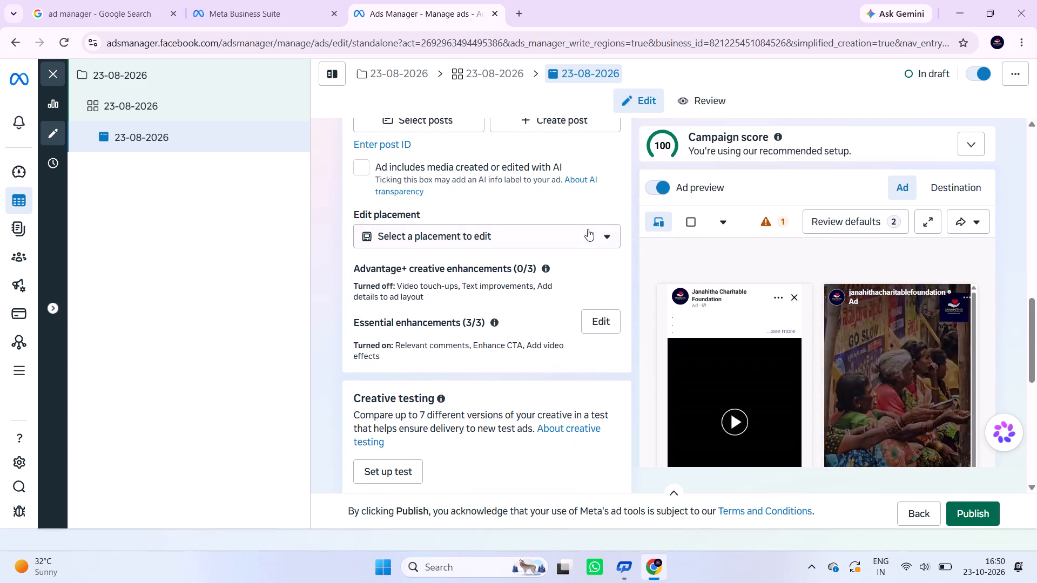
left_click(587, 233)
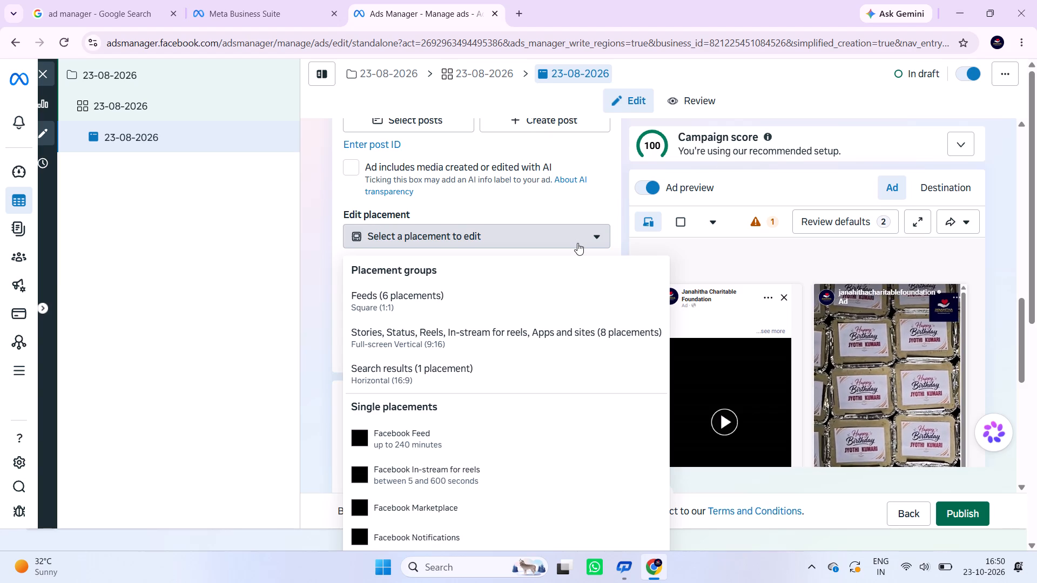
scroll(577, 243, "down", 3)
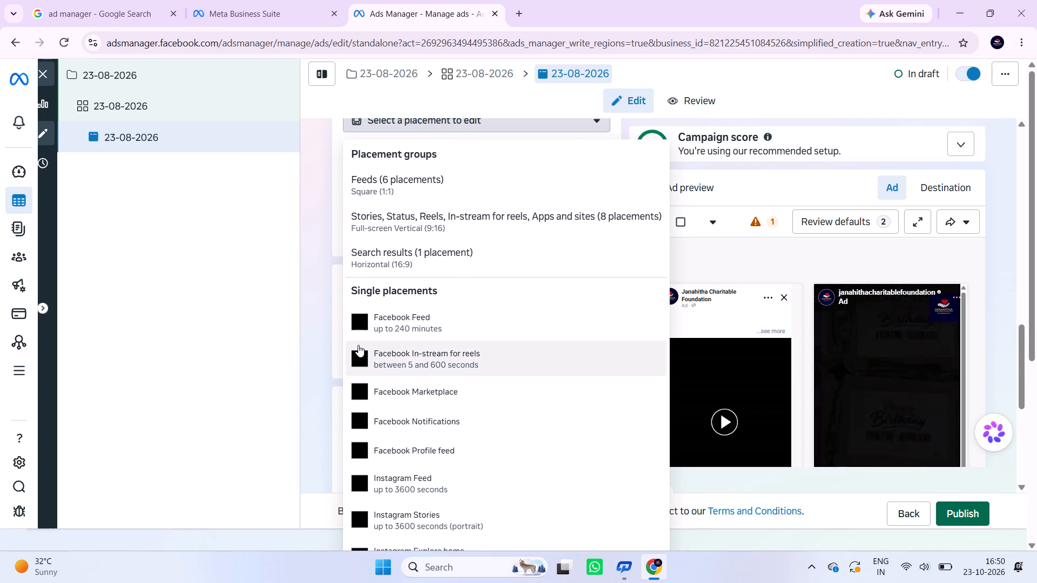
left_click(306, 333)
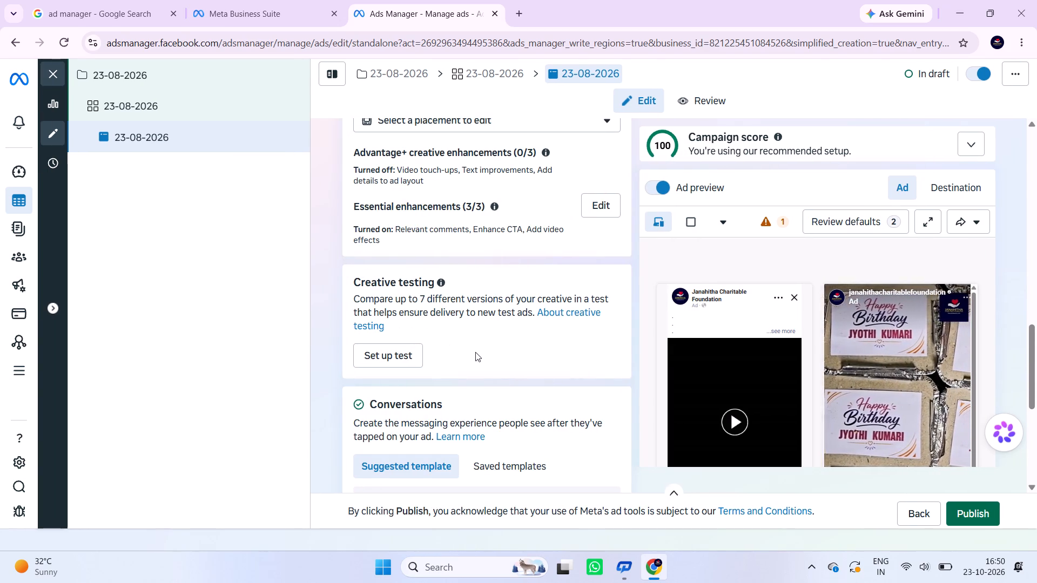
Open the suggested conversation template for editing and look through its welcome message and form details.
scroll(475, 352, "down", 4)
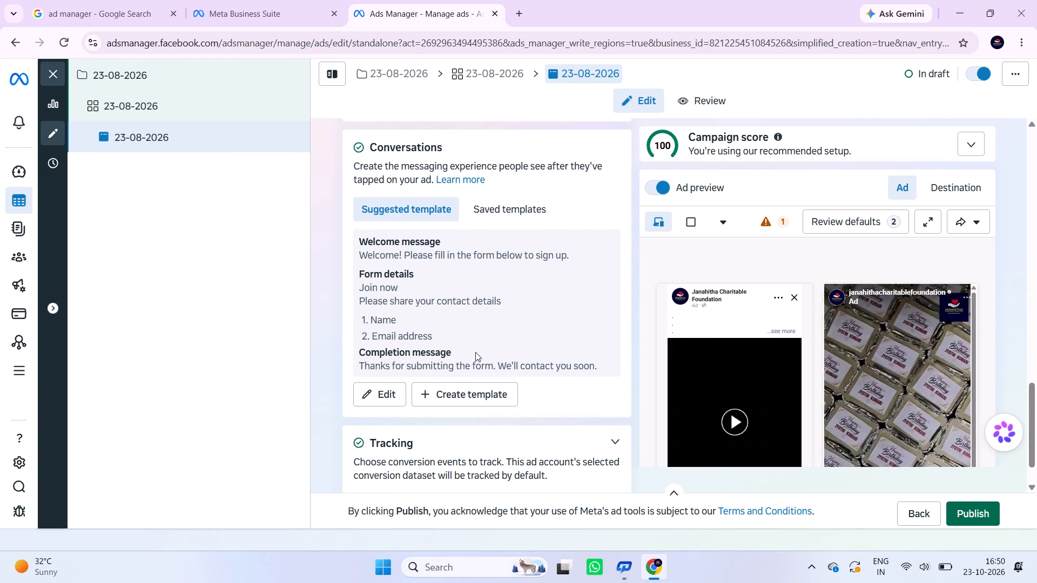
scroll(475, 352, "down", 1)
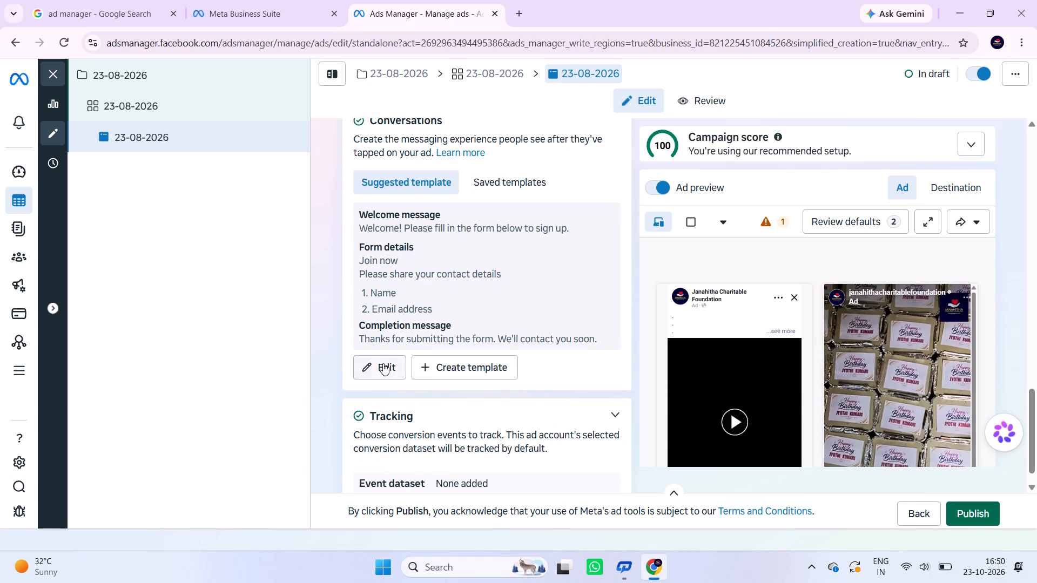
left_click(377, 362)
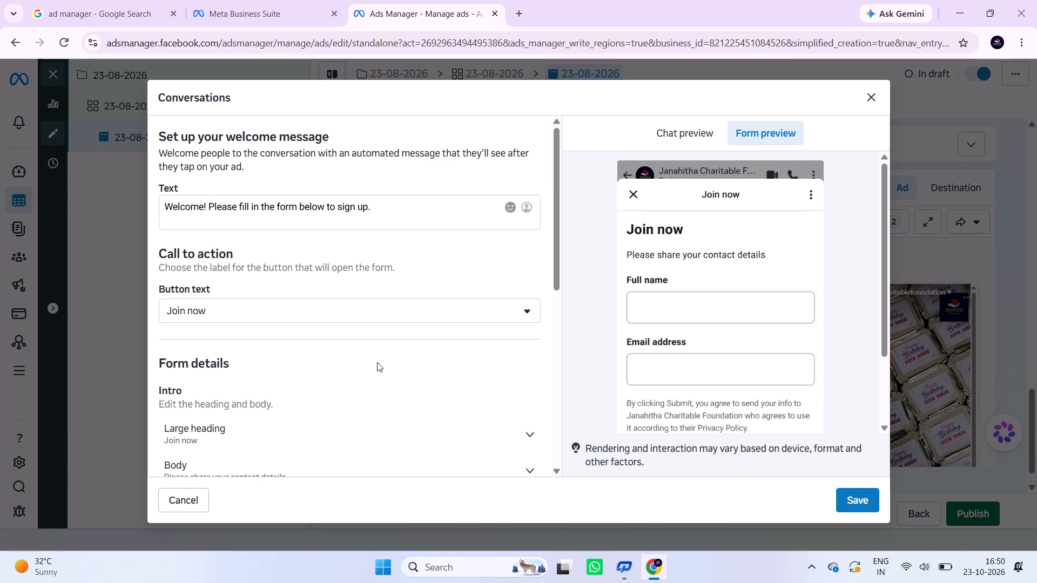
scroll(453, 319, "down", 1)
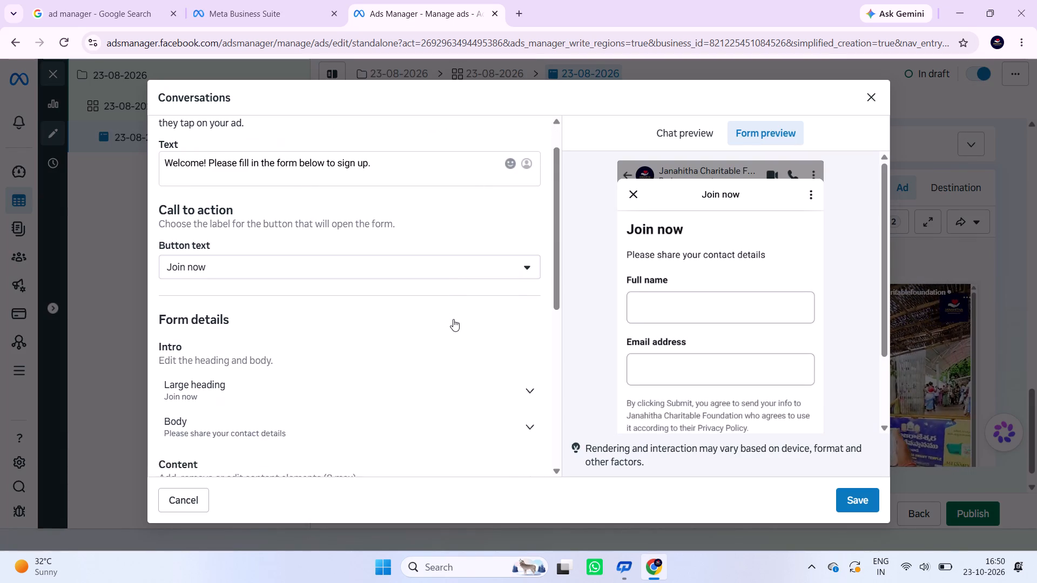
scroll(453, 319, "down", 6)
scroll(453, 319, "up", 5)
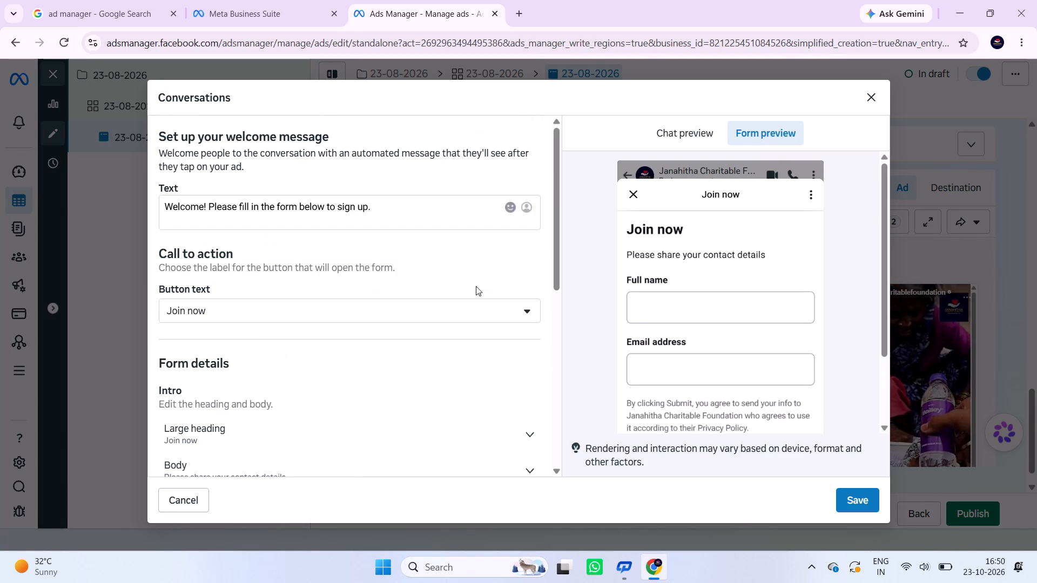
Set the call-to-action button text that opens the form to Book now.
left_click(419, 307)
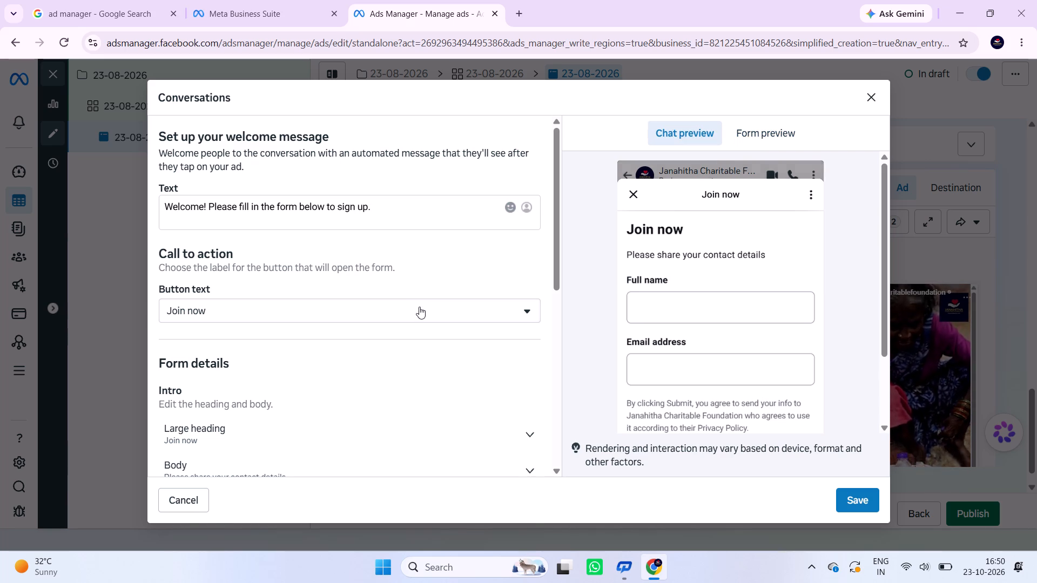
scroll(356, 434, "down", 3)
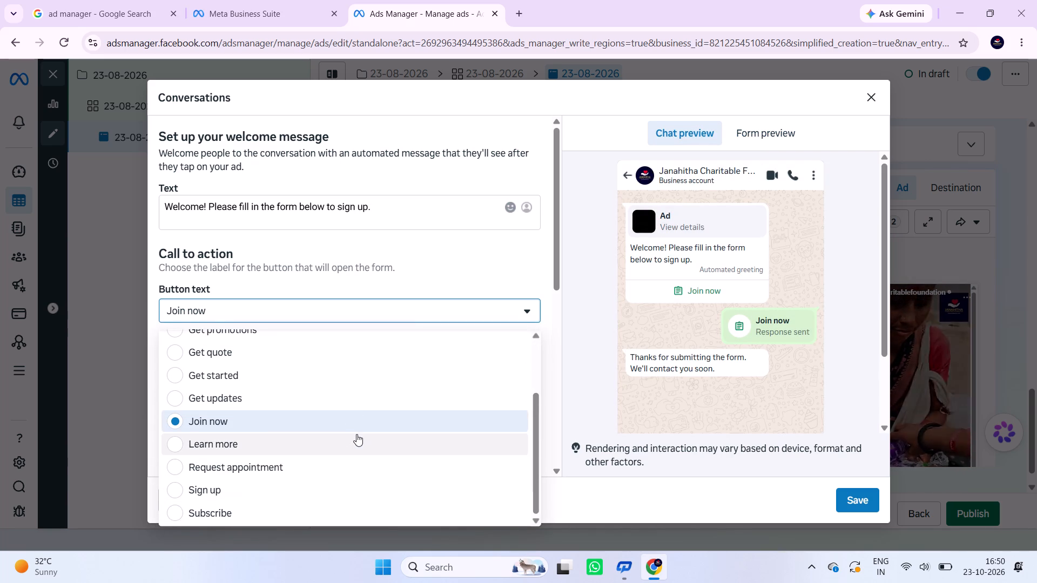
scroll(356, 434, "up", 2)
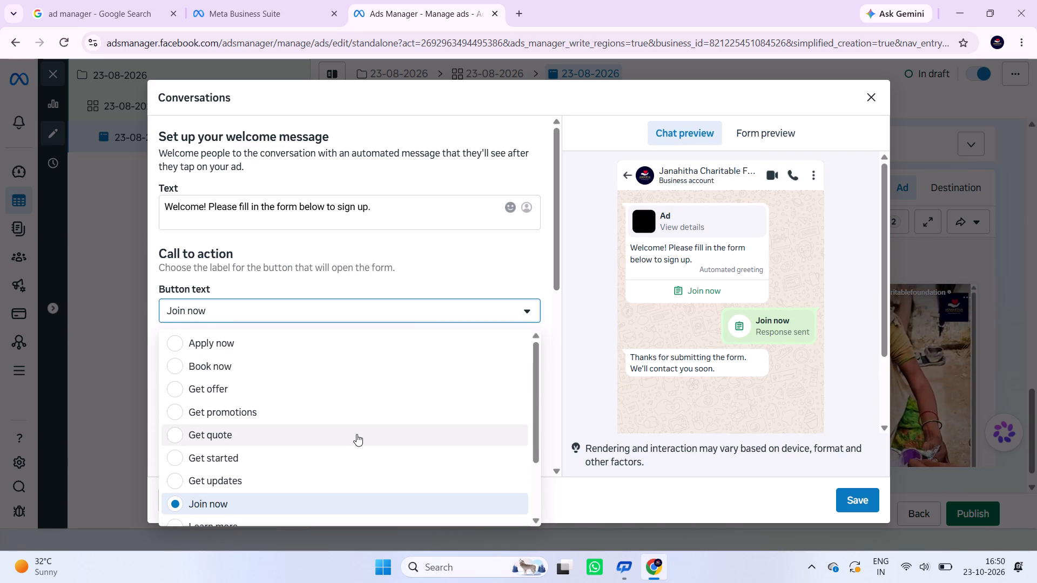
scroll(356, 434, "down", 5)
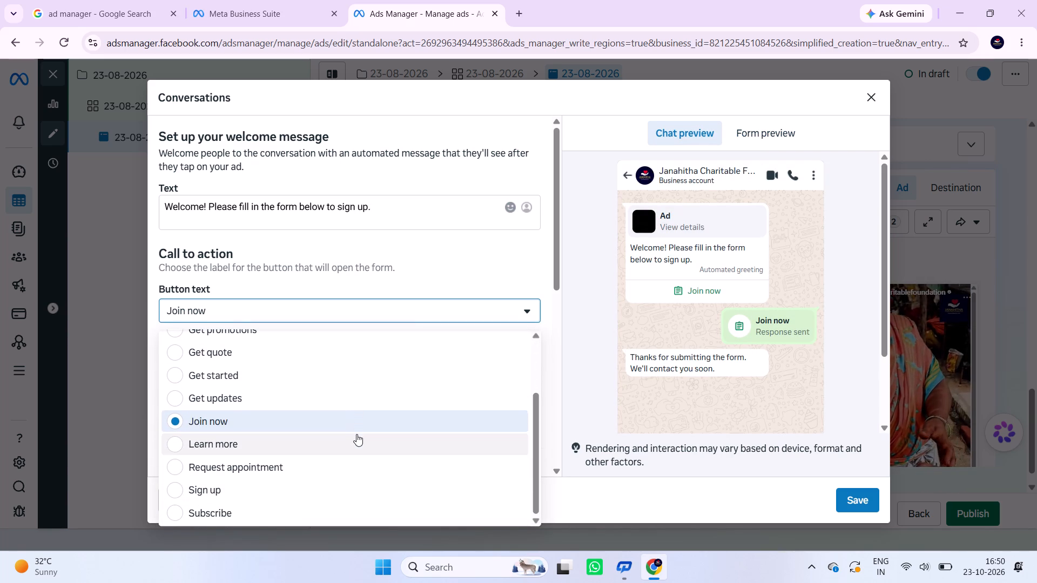
scroll(356, 434, "down", 1)
scroll(341, 466, "up", 2)
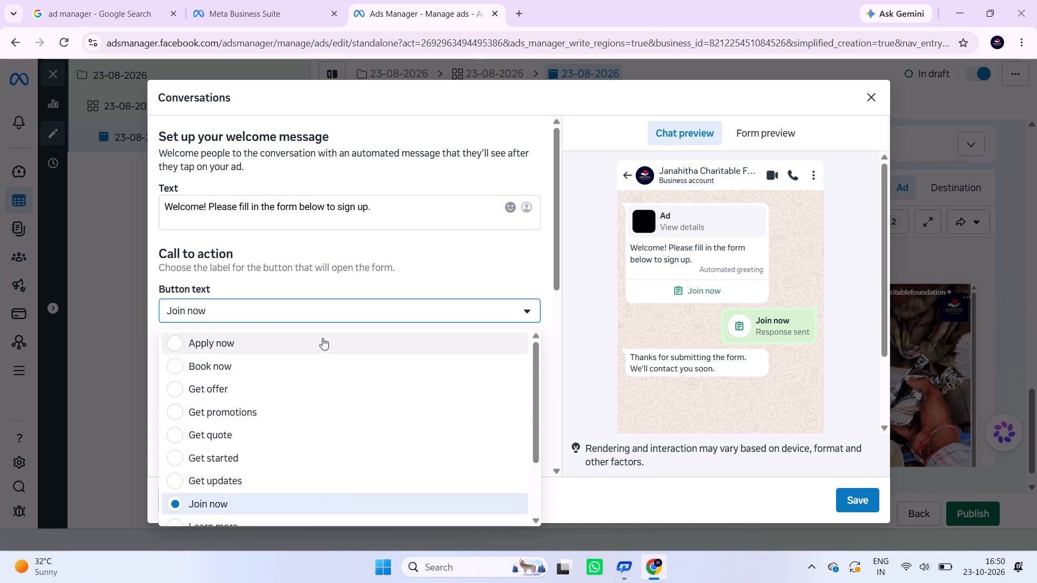
left_click(265, 364)
Check the form details and the other button text options, keep Book now, and save the conversation template.
scroll(286, 419, "down", 3)
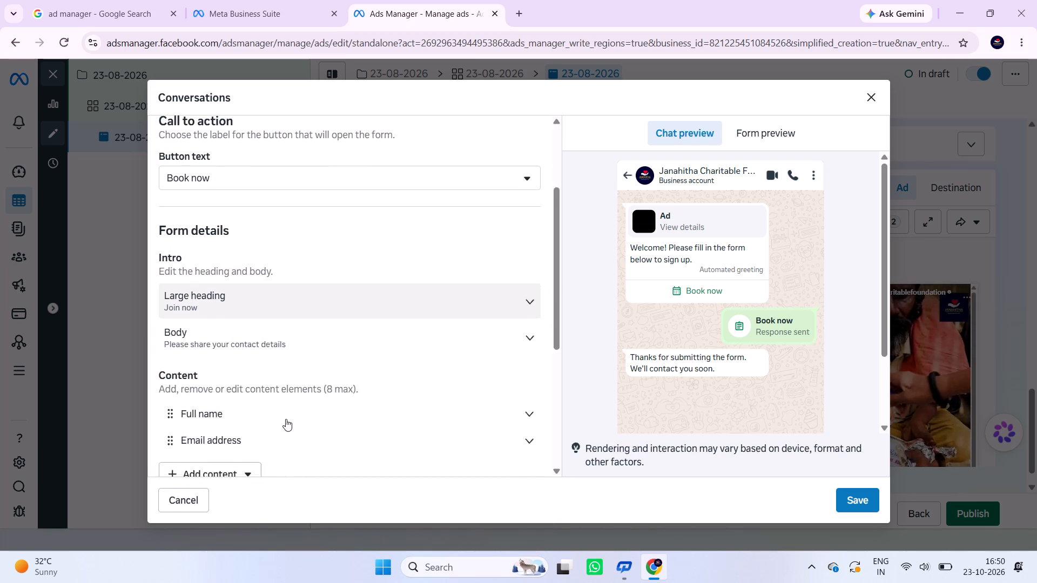
scroll(286, 419, "down", 3)
scroll(286, 419, "up", 5)
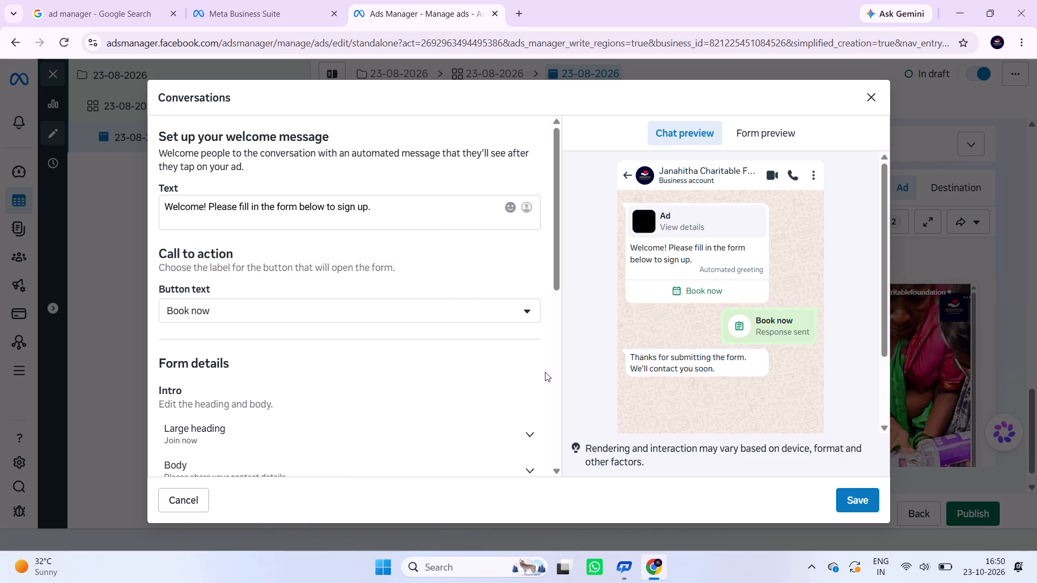
left_click(529, 317)
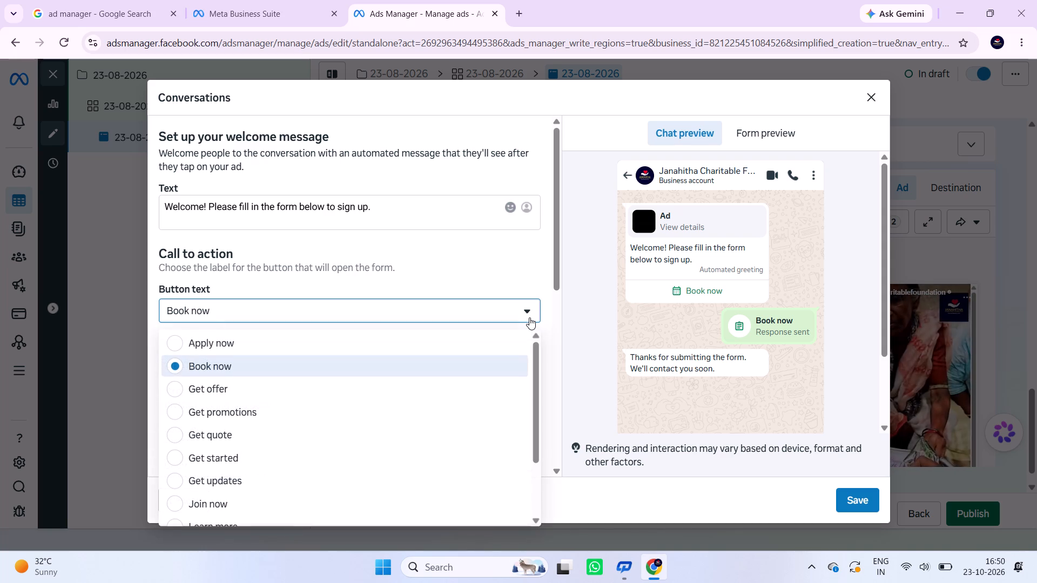
scroll(475, 384, "down", 2)
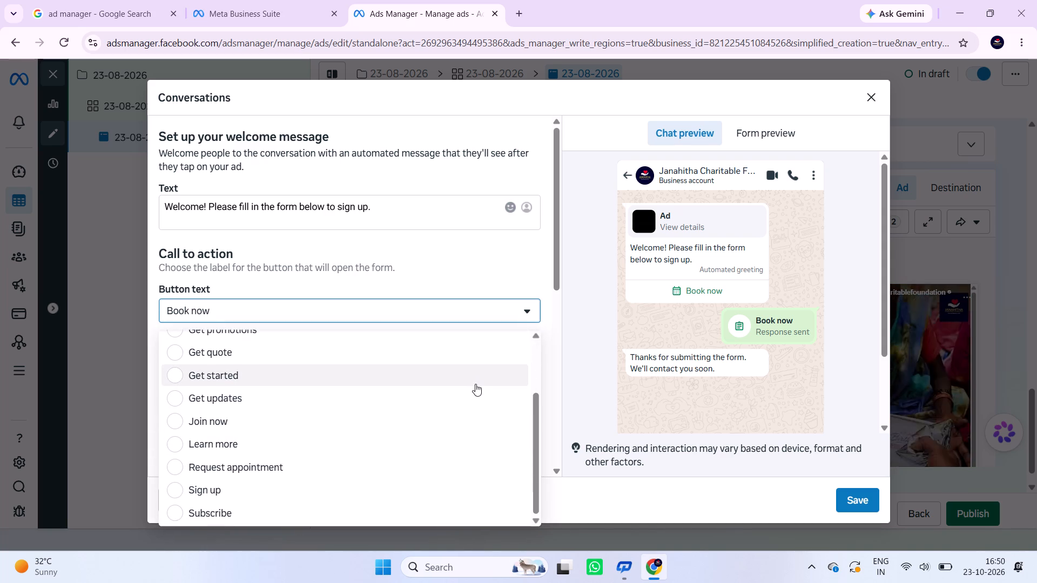
scroll(475, 384, "down", 1)
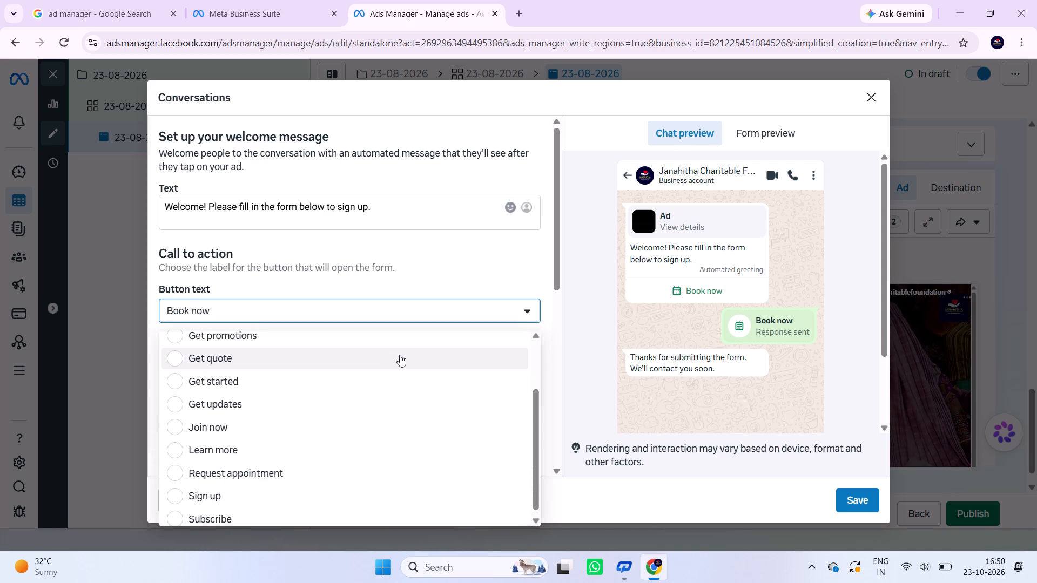
left_click(778, 444)
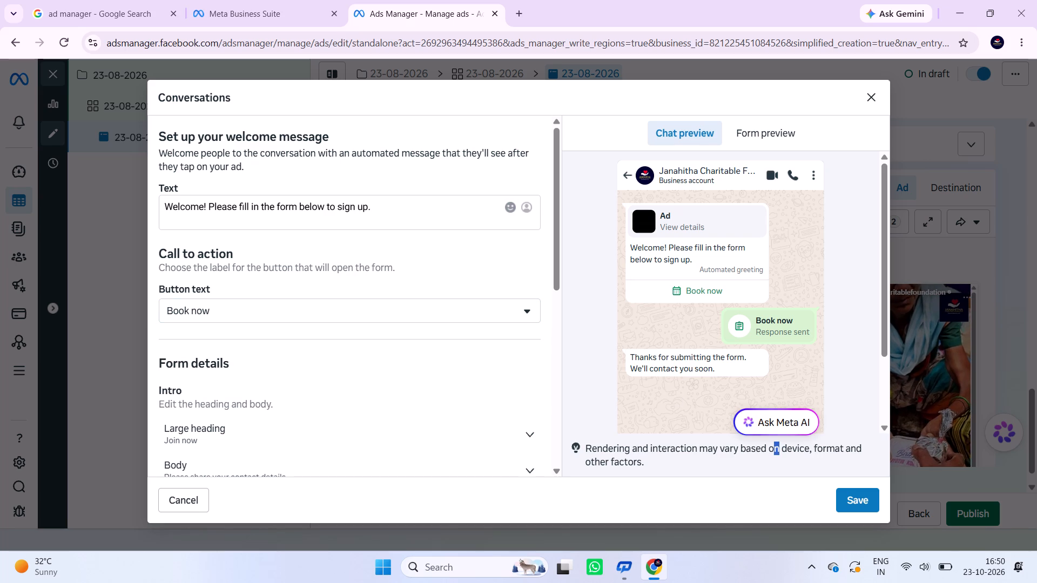
left_click(859, 493)
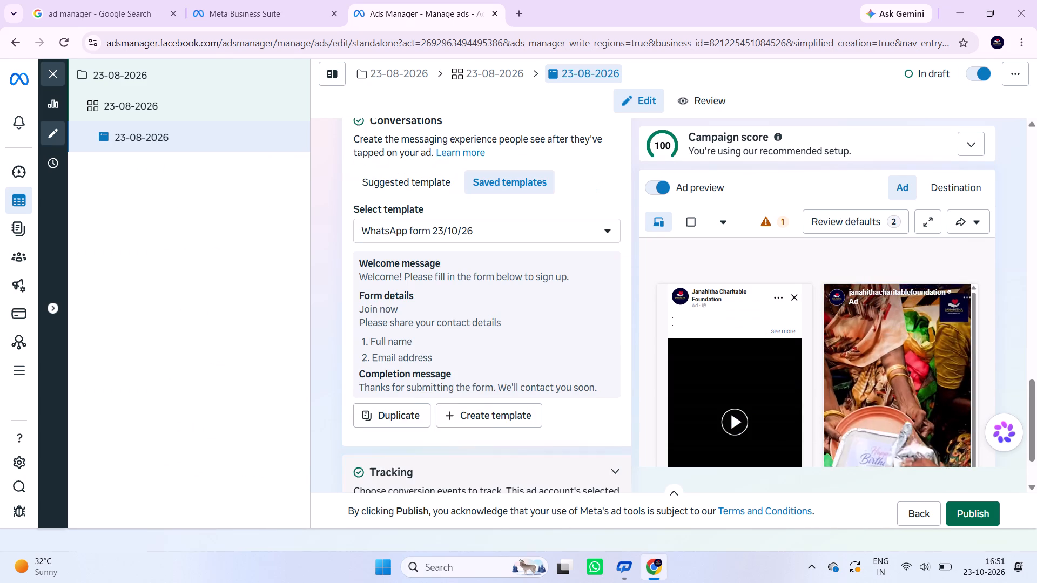
Edit the saved WhatsApp form template, replace its welcome message with "HELLO CAN I GET MORE INFO OF THIS", and save it.
left_click(385, 411)
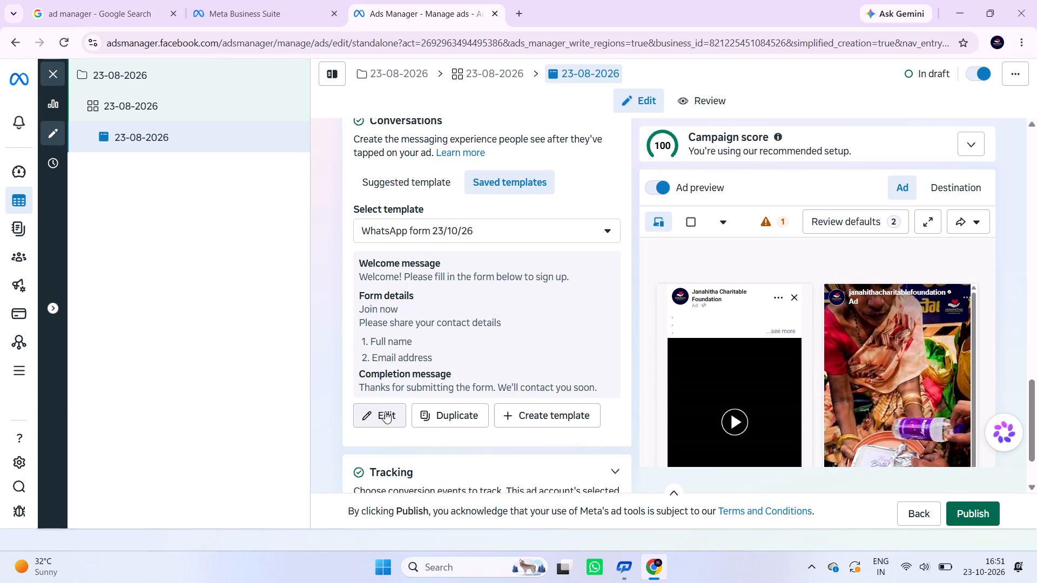
left_click_drag(386, 212, 0, 138)
key("BackSpace")
key("BackSpace")
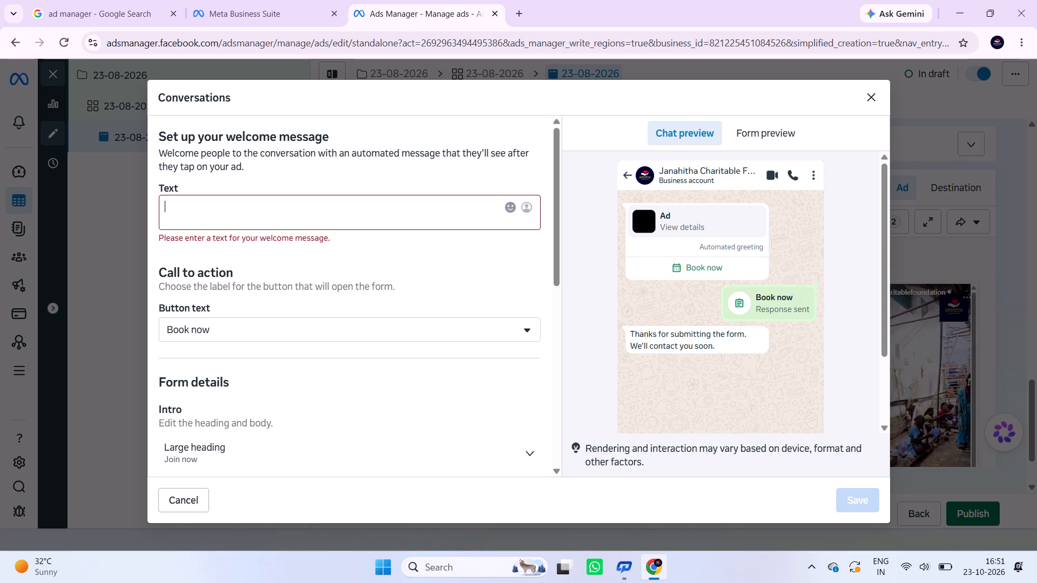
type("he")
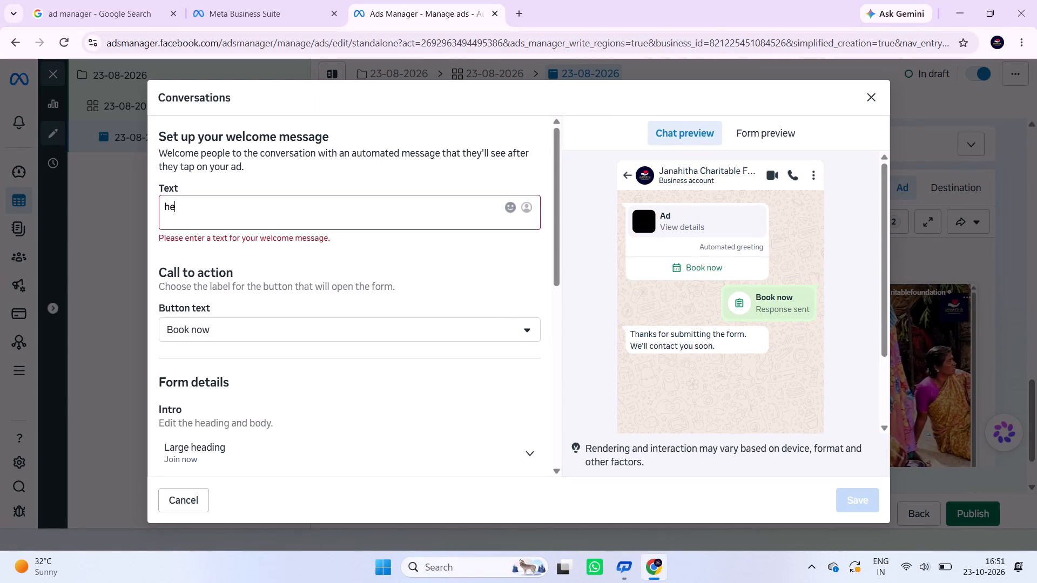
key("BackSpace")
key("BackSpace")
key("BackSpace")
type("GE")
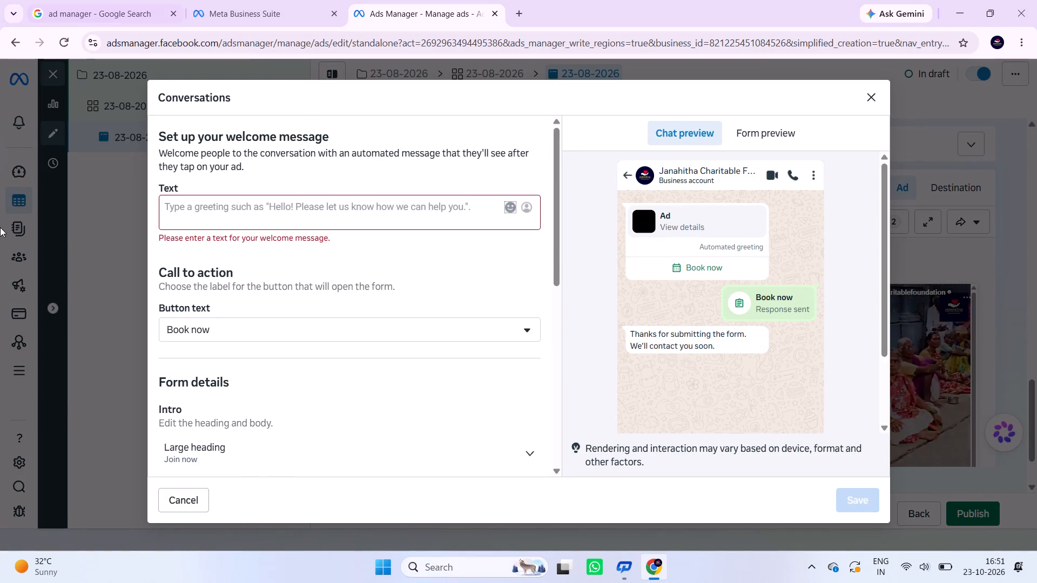
left_click(186, 211)
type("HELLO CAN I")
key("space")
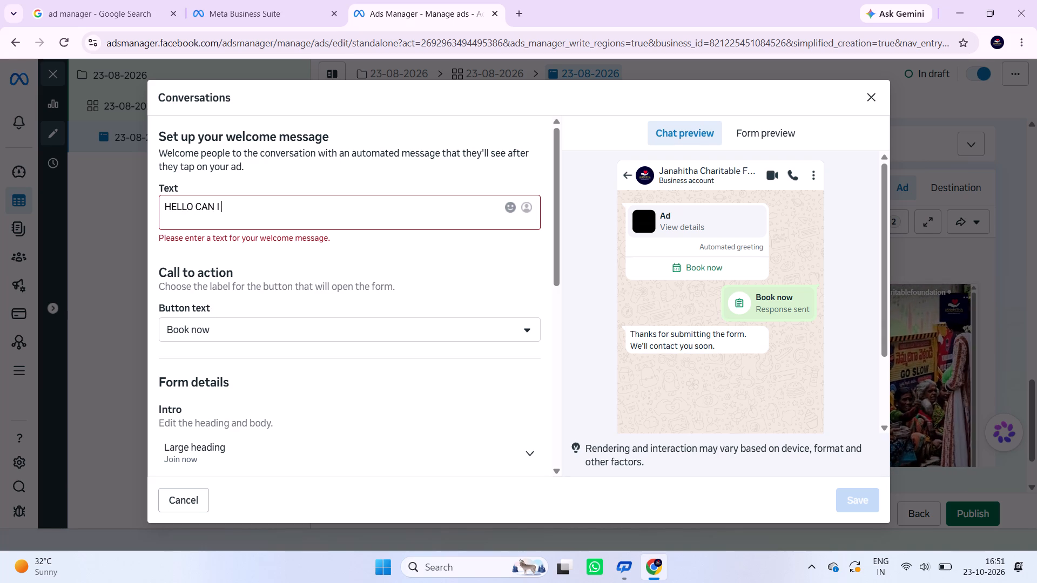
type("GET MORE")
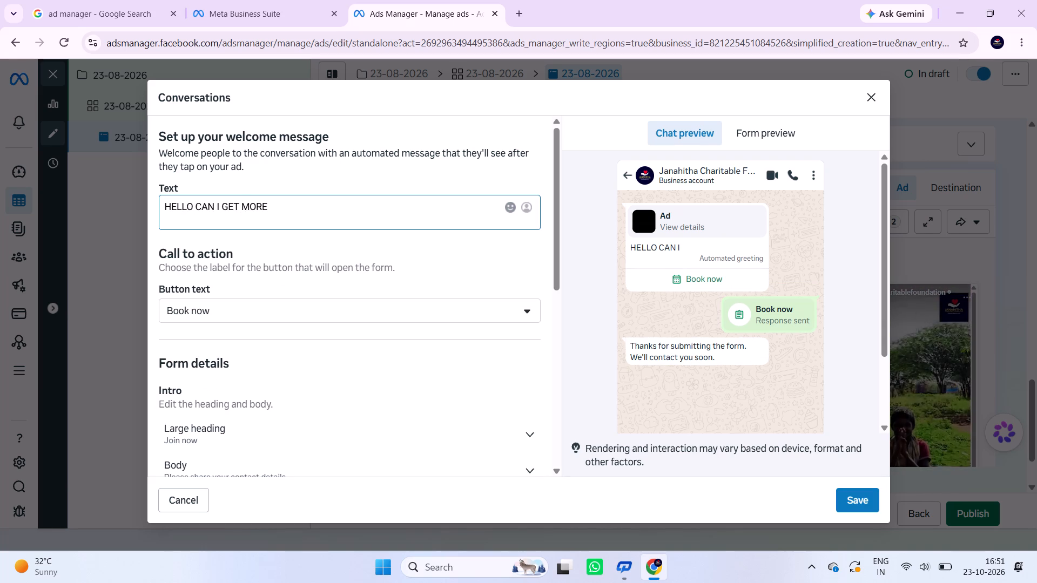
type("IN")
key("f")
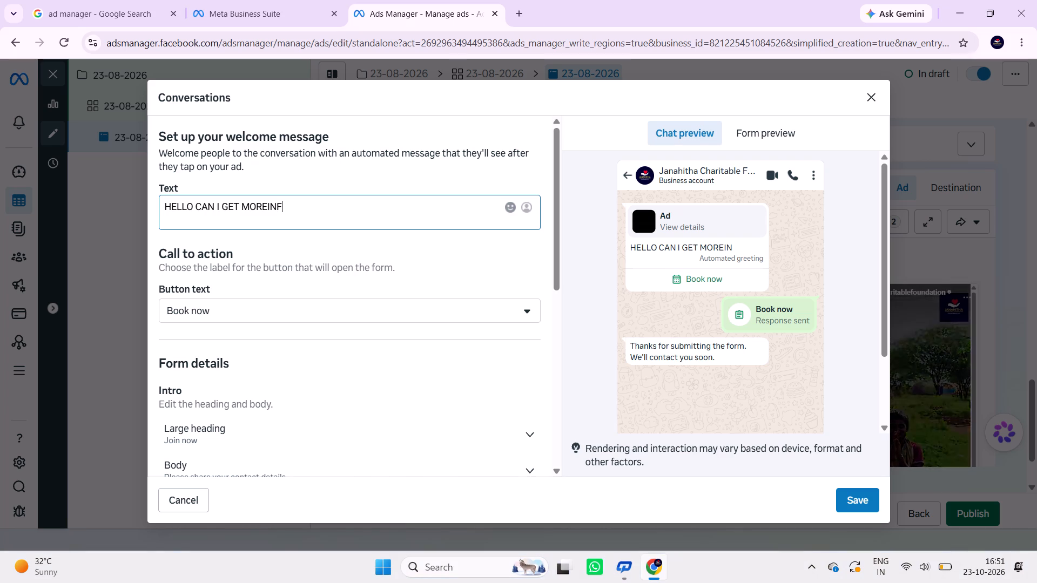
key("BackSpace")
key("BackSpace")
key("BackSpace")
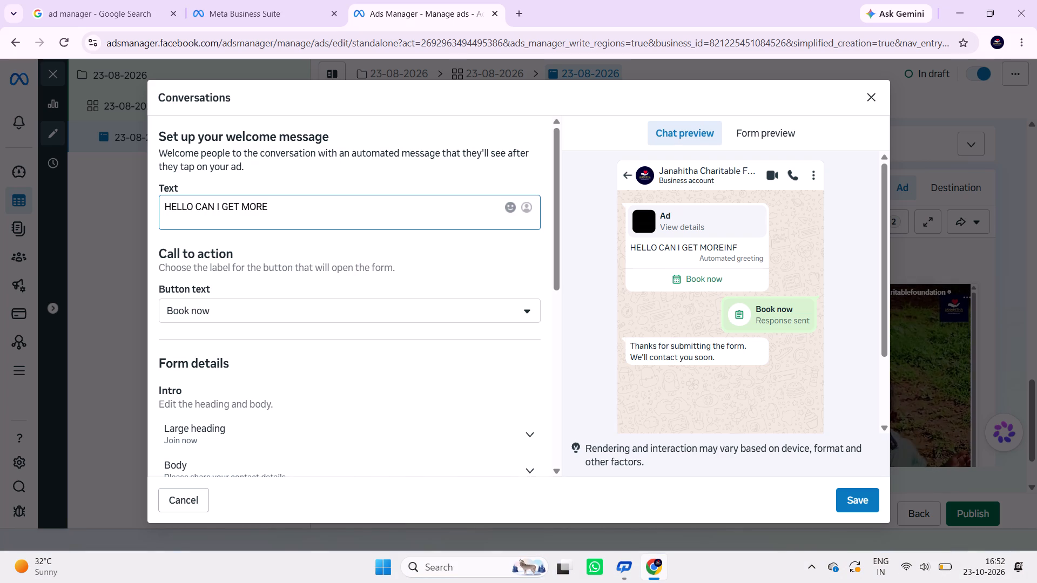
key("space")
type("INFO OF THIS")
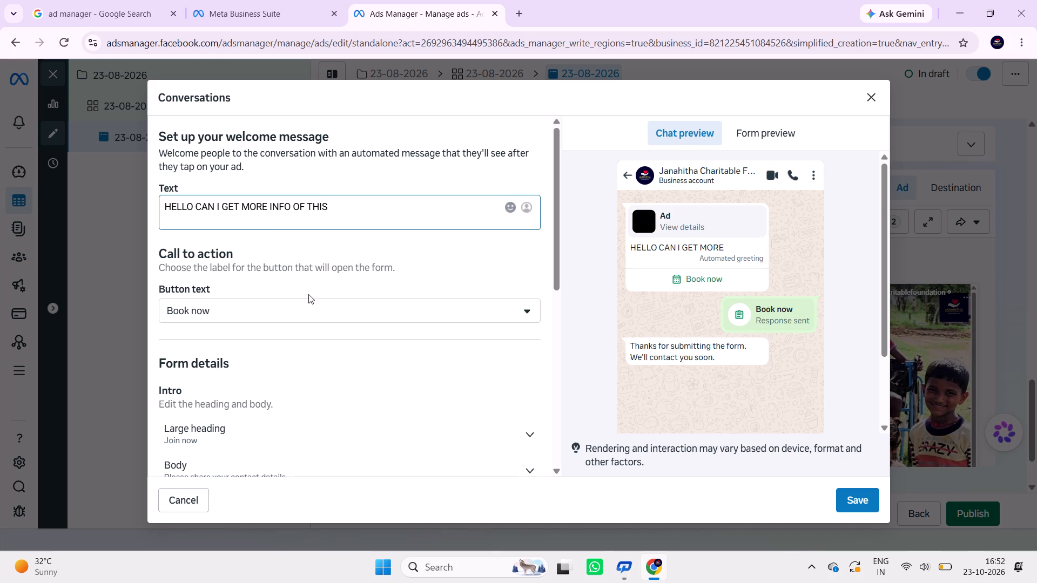
left_click(849, 496)
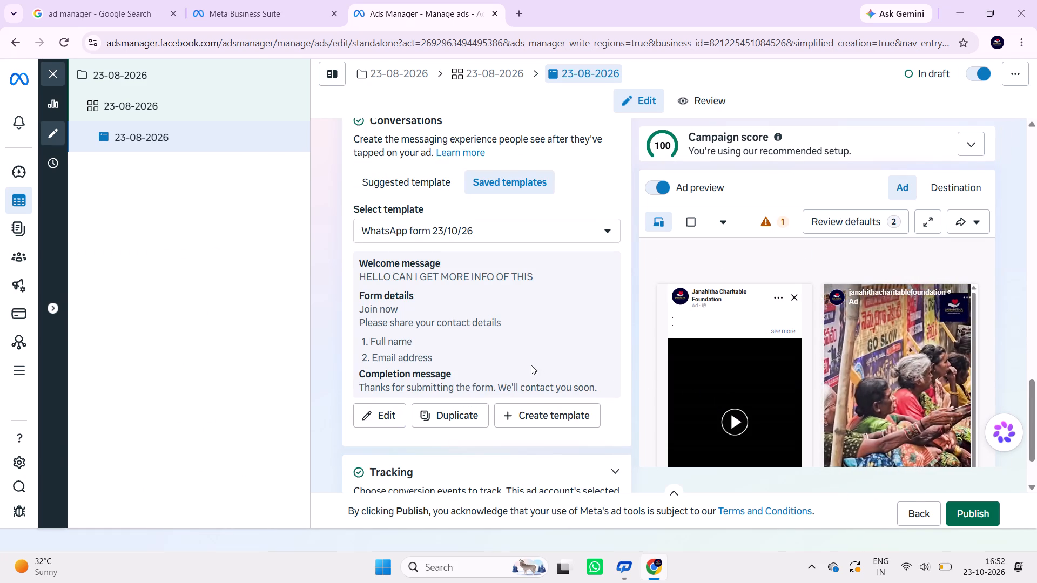
Reopen the saved template for editing and turn off its completion message.
scroll(531, 365, "down", 1)
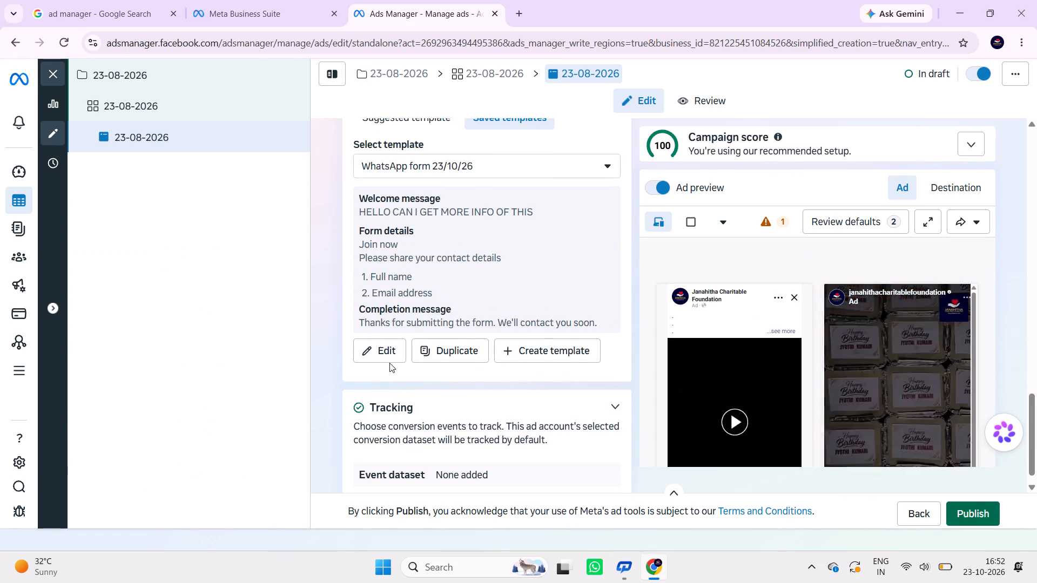
left_click(386, 358)
scroll(338, 350, "down", 3)
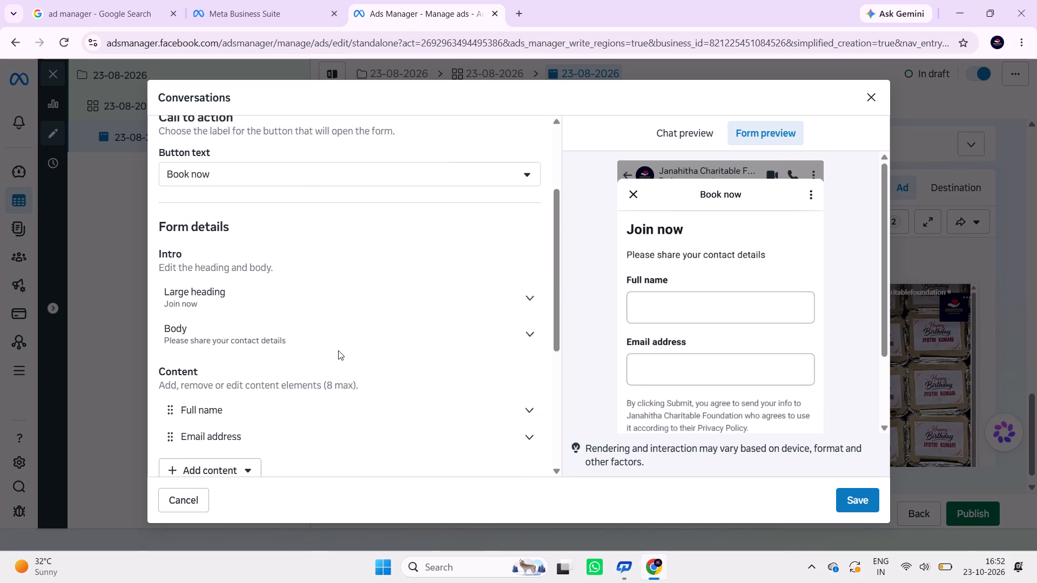
scroll(338, 350, "down", 3)
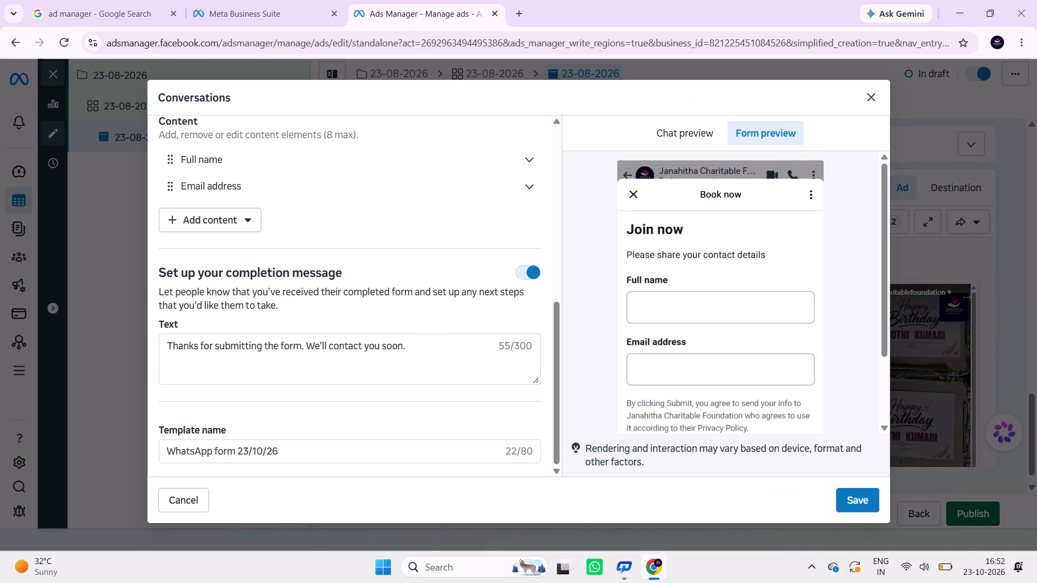
left_click(526, 268)
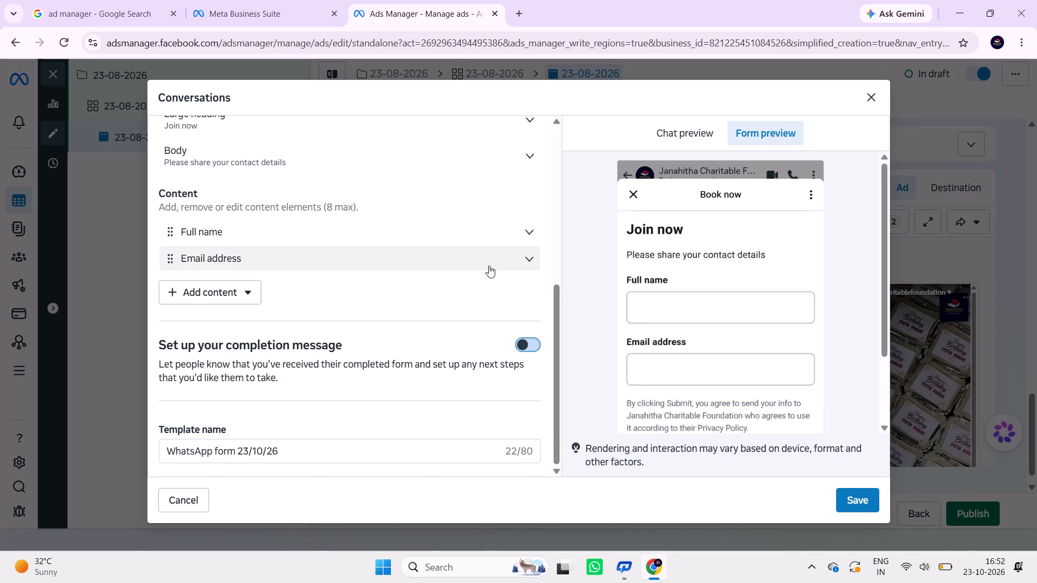
Expand the Email address element in the form's content.
scroll(489, 266, "up", 1)
left_click(171, 268)
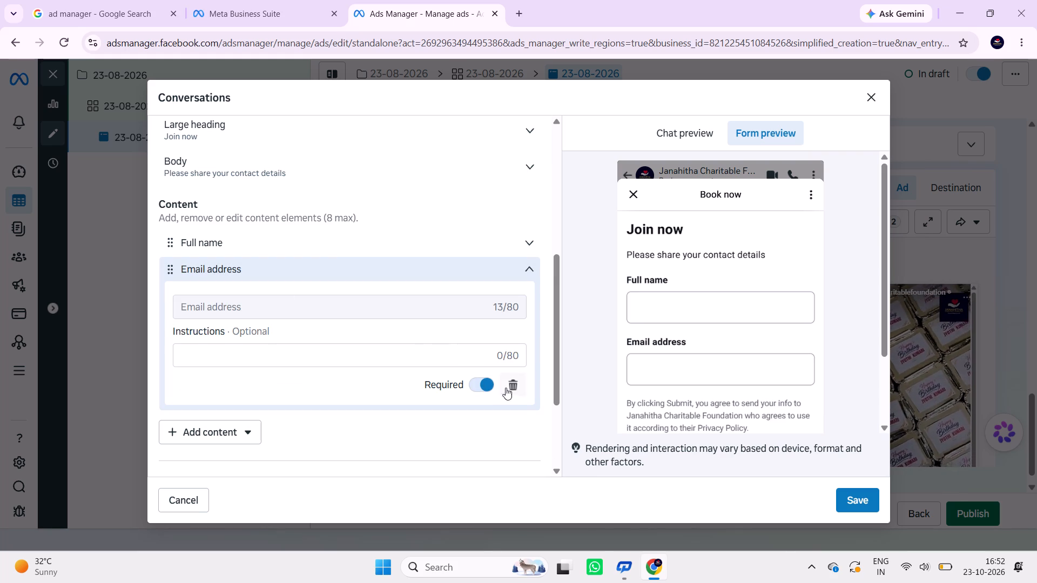
Remove the Email address and Full name fields from the form content.
left_click(511, 389)
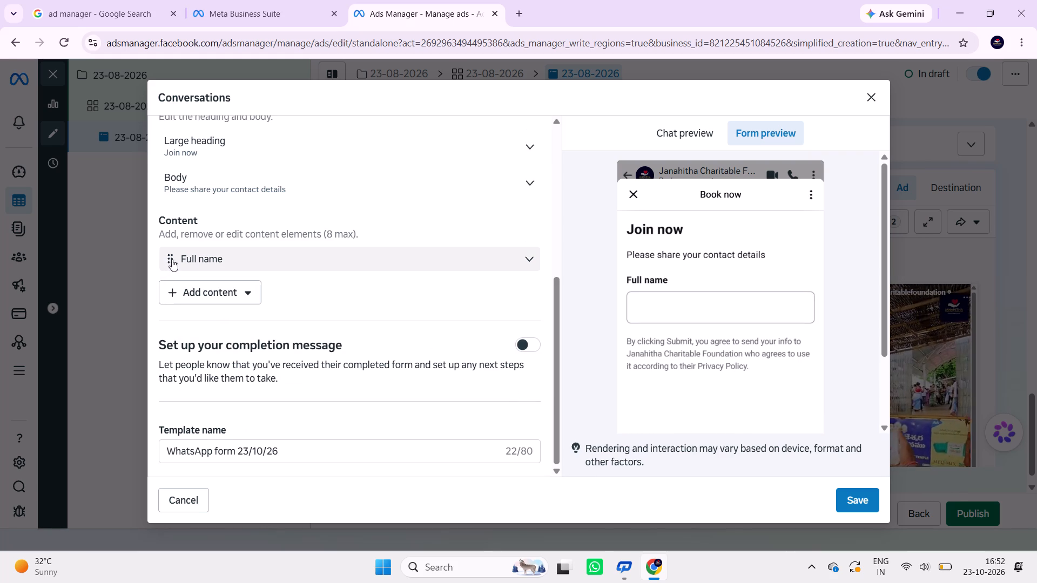
left_click(172, 259)
left_click(511, 372)
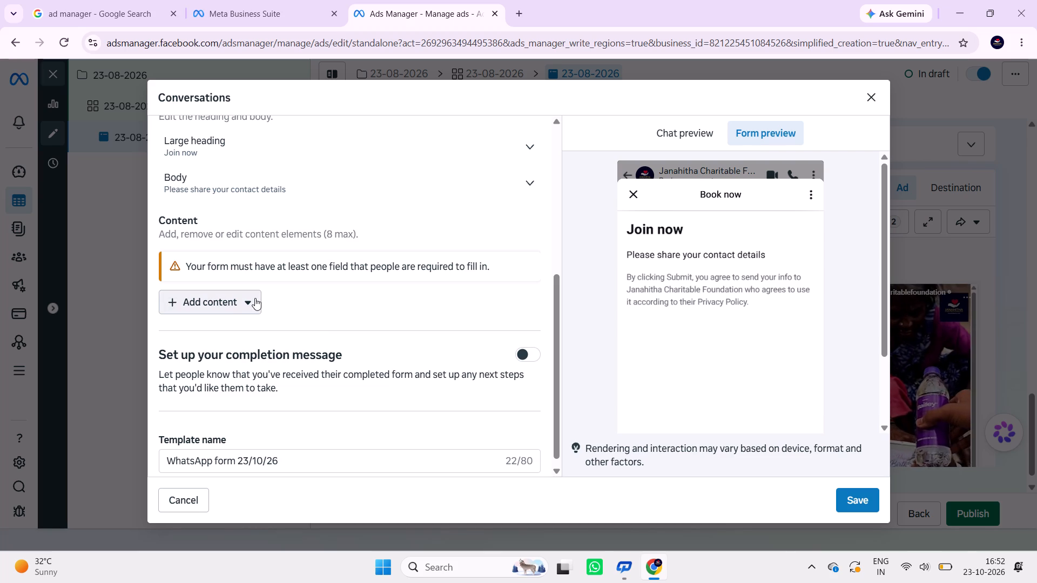
Add a Body text element to the form's content and check its text style options.
left_click(232, 296)
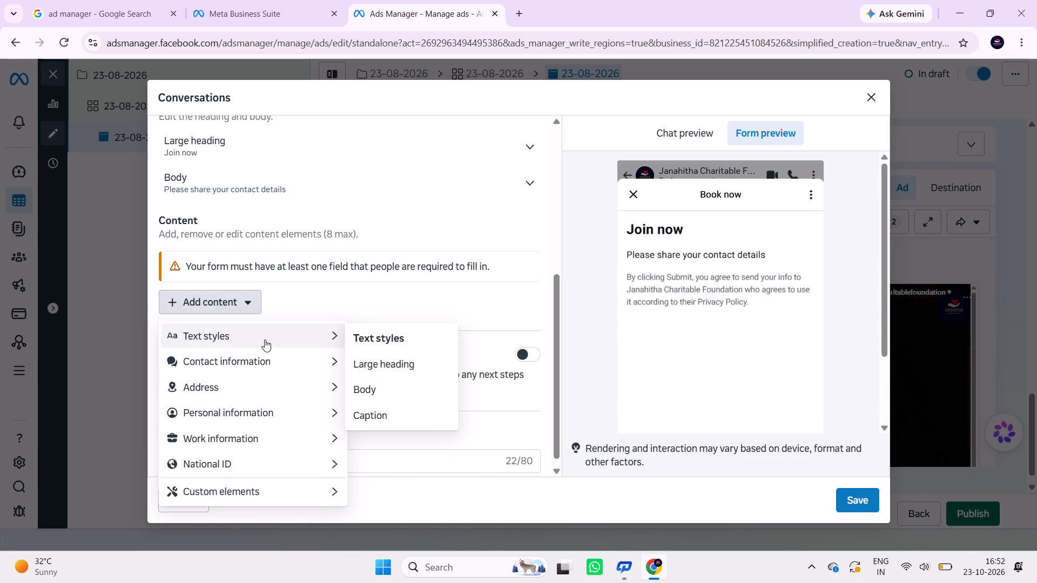
scroll(262, 417, "down", 1)
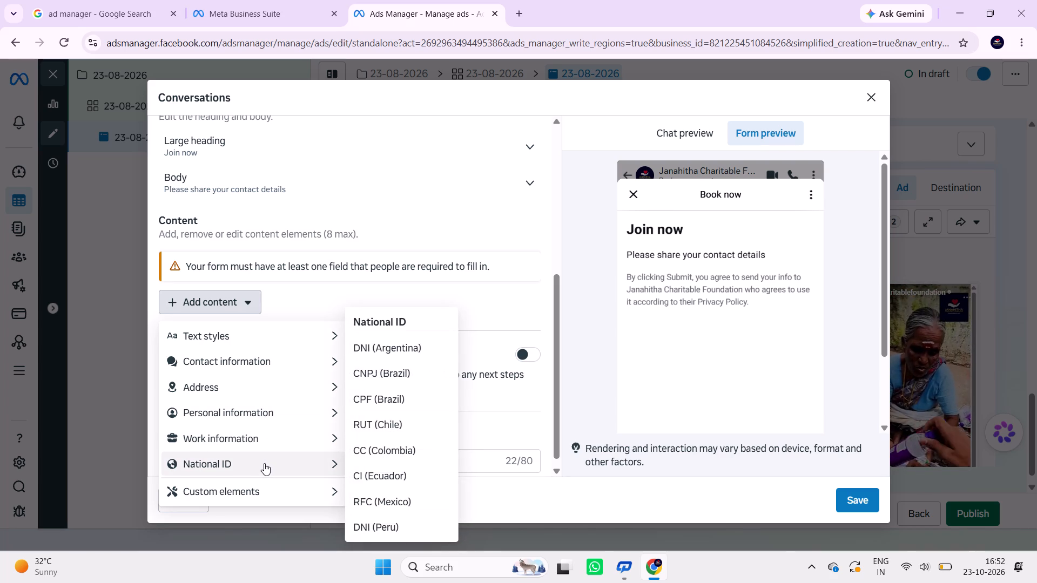
left_click(230, 292)
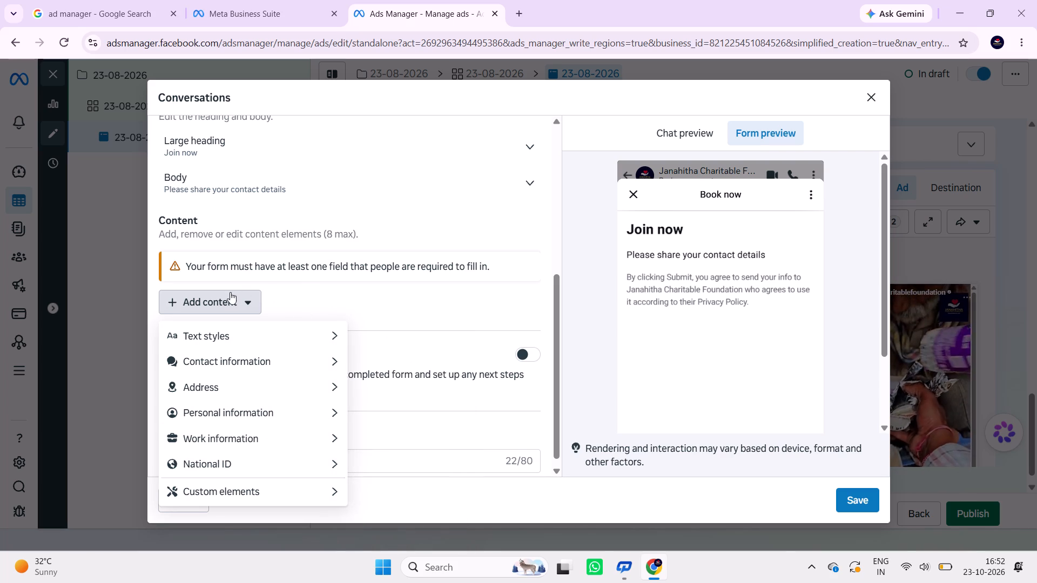
left_click(243, 307)
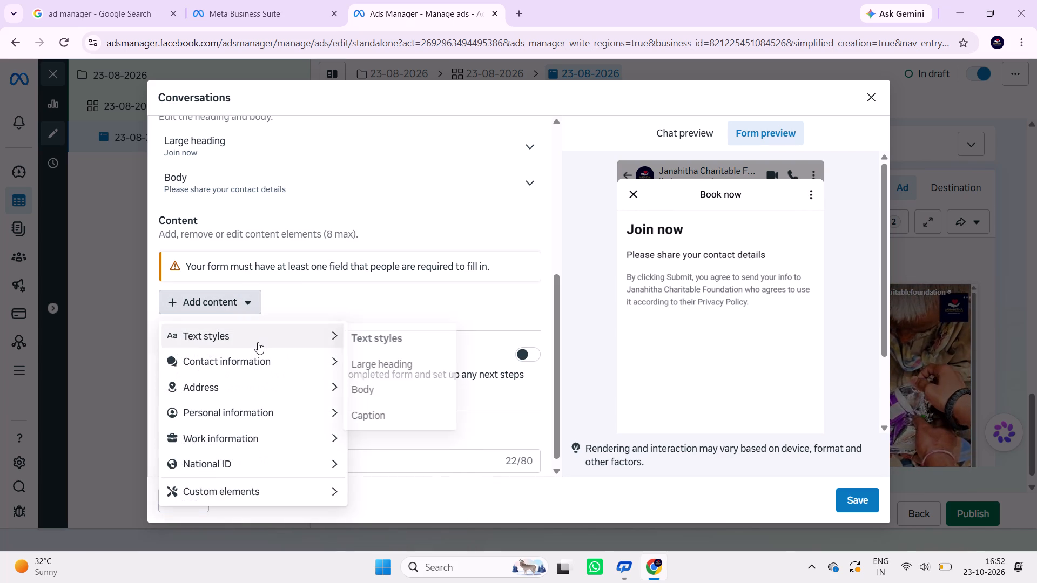
left_click(258, 346)
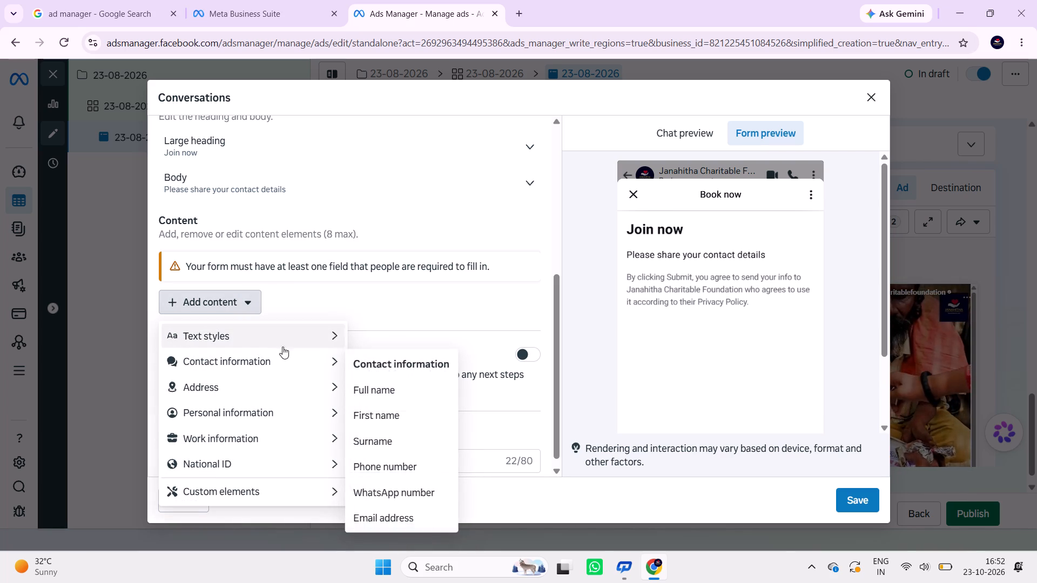
left_click(376, 388)
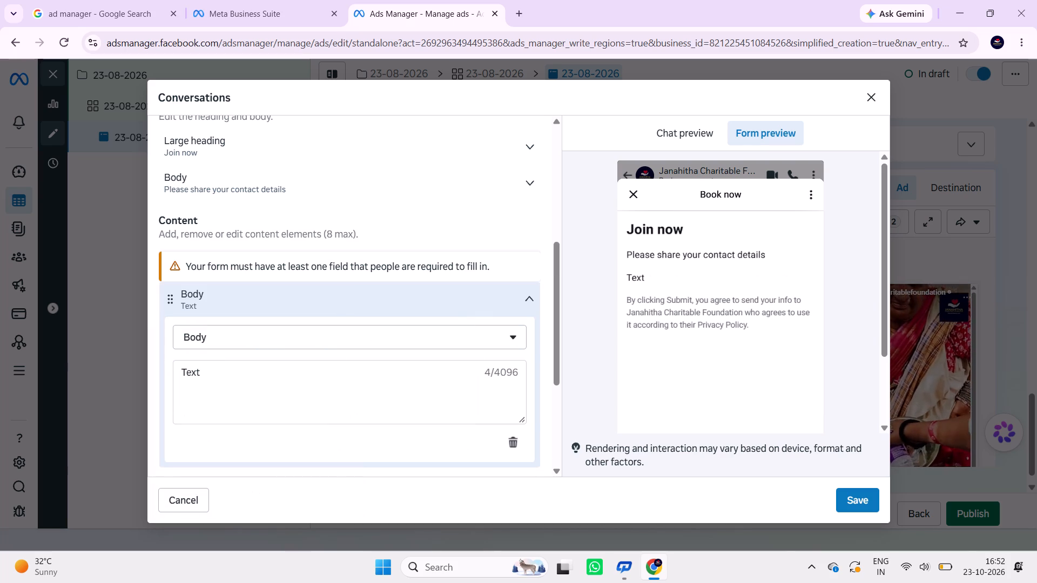
left_click(232, 328)
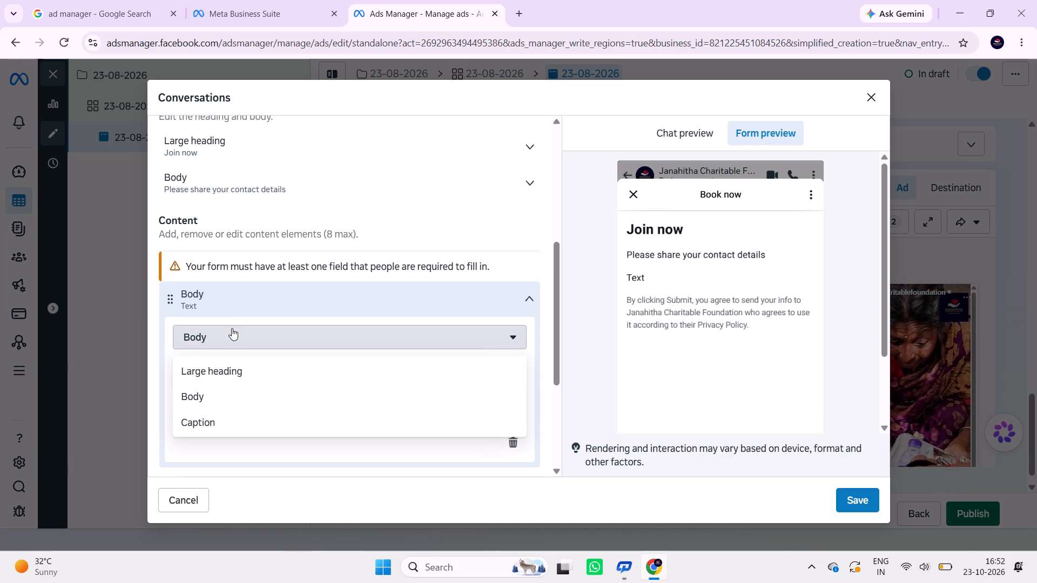
left_click(235, 329)
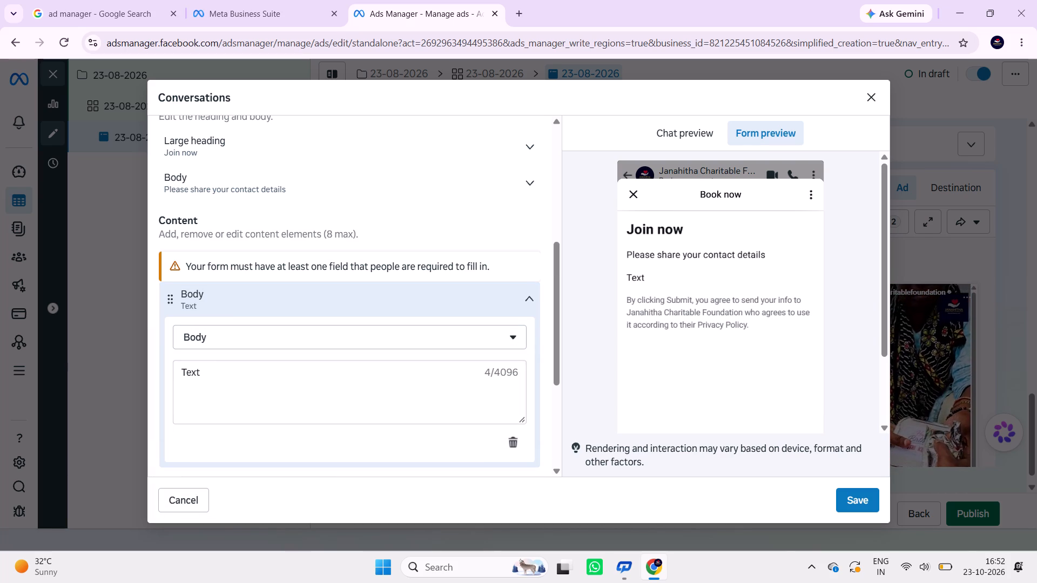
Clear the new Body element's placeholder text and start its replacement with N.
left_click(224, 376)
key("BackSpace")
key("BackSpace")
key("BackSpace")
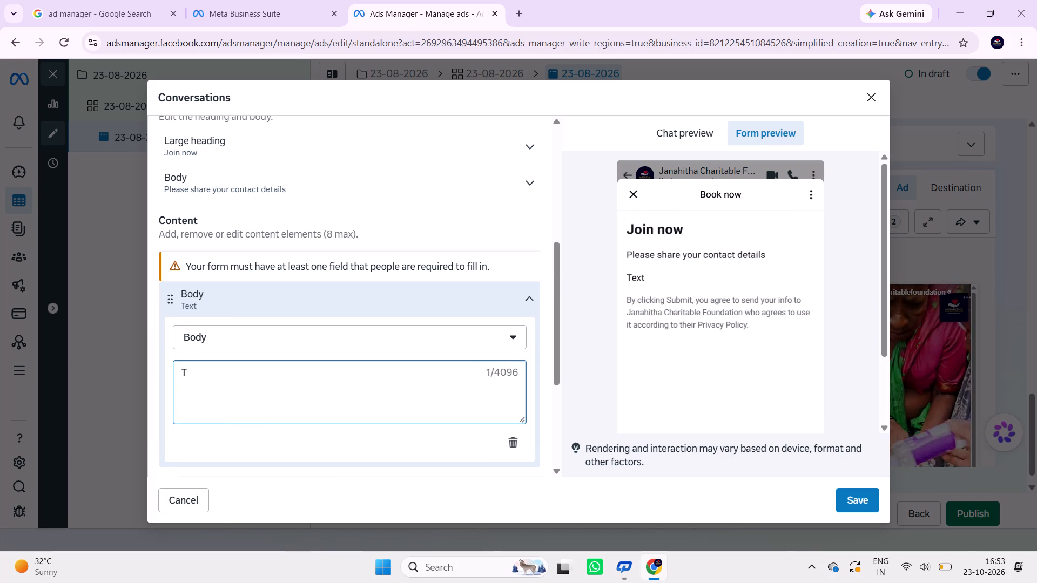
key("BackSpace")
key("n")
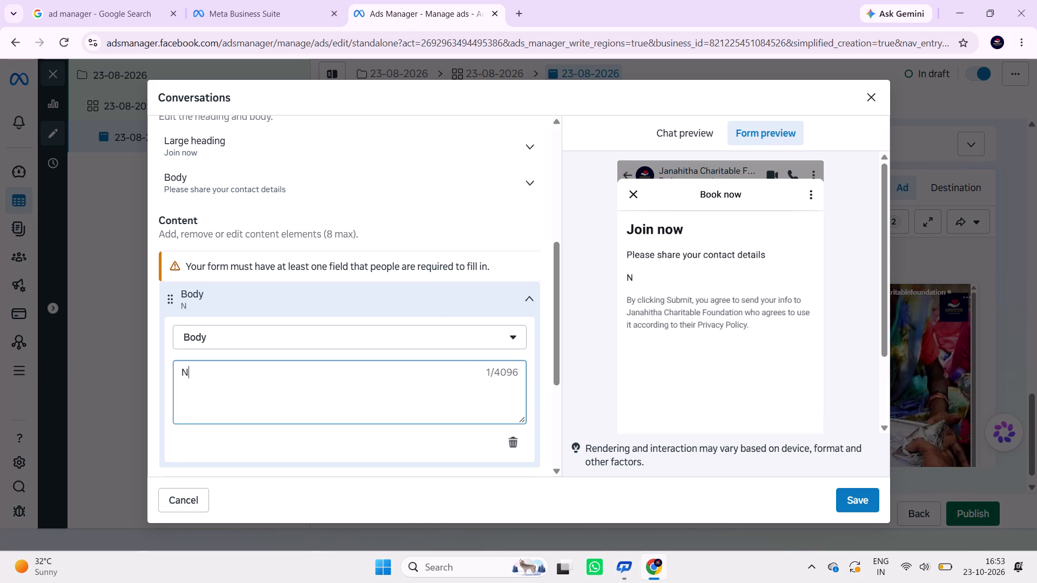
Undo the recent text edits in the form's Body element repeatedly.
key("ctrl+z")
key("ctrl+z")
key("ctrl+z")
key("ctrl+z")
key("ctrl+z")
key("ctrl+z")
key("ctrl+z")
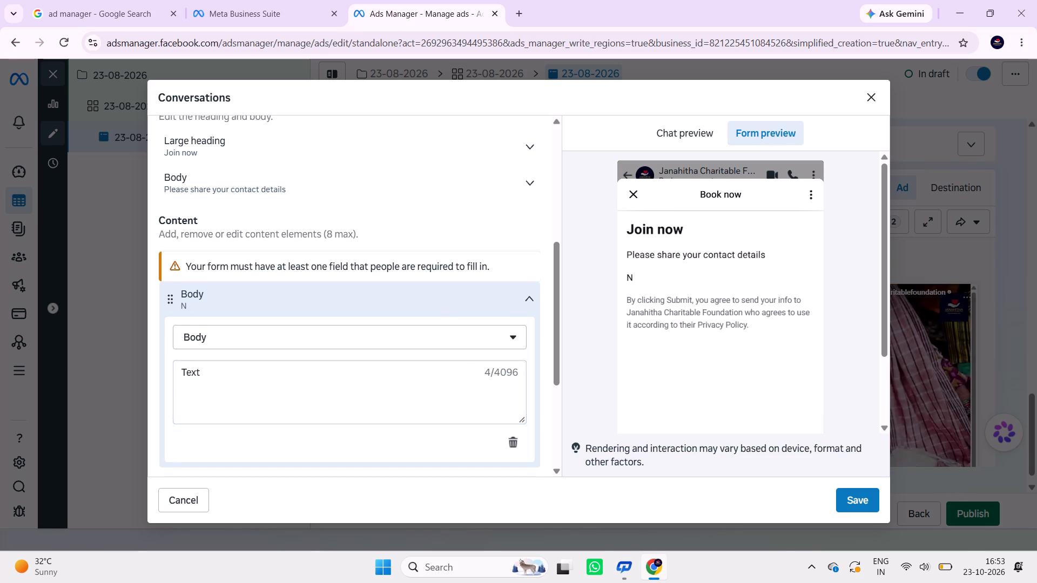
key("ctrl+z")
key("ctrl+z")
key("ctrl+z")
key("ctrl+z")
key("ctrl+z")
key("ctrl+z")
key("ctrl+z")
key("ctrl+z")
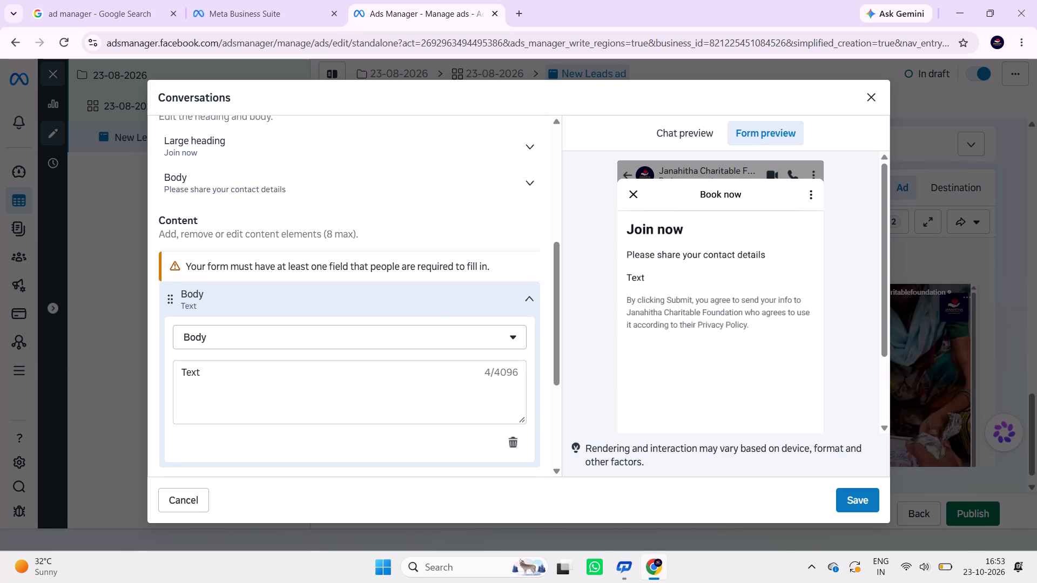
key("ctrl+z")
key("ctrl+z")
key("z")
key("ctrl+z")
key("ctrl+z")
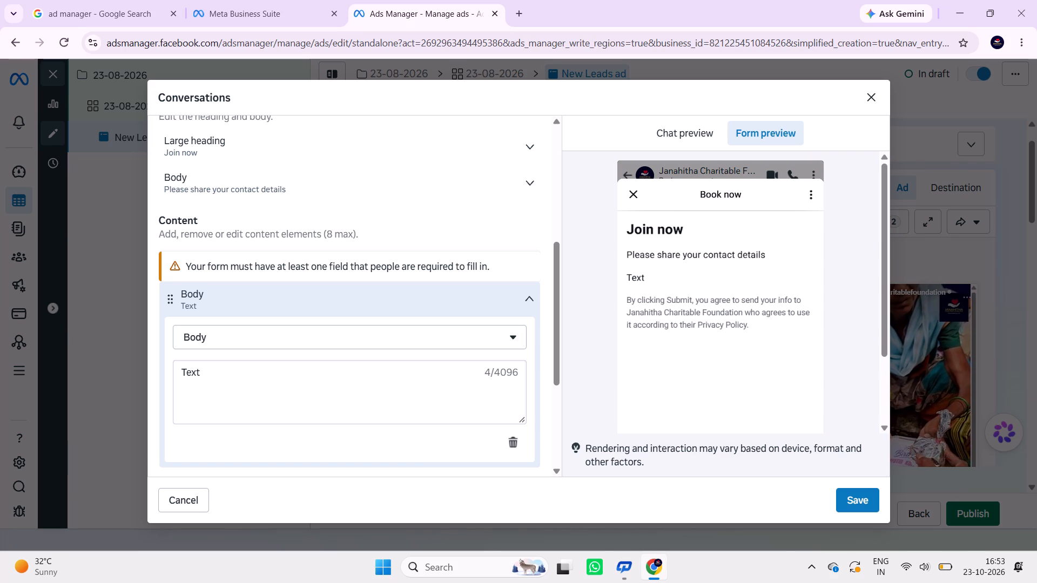
Replace the Body element's placeholder text with NAME and try to save the conversation template.
left_click_drag(229, 374, 86, 387)
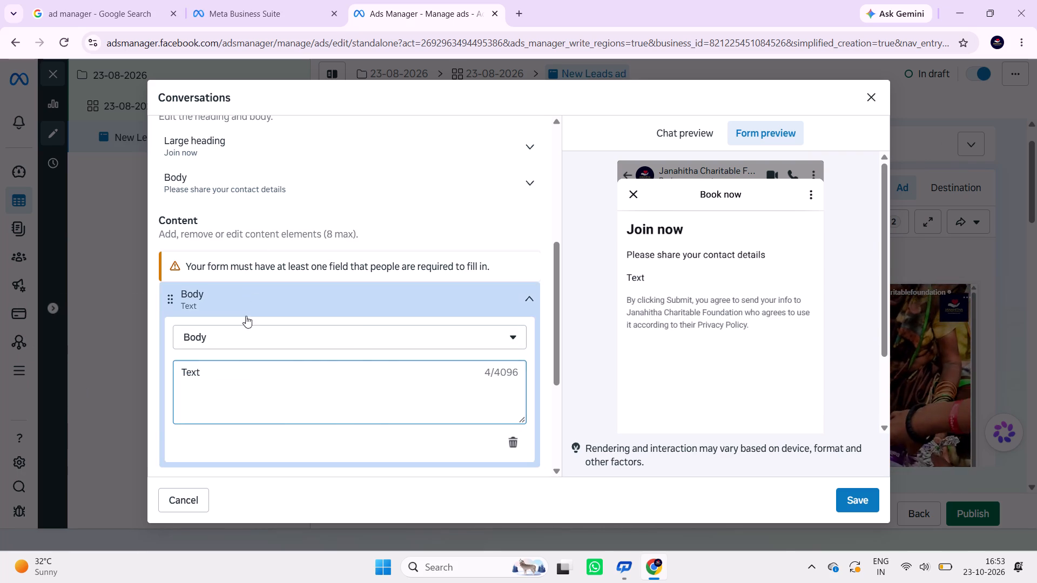
left_click(231, 338)
left_click_drag(231, 338, 211, 337)
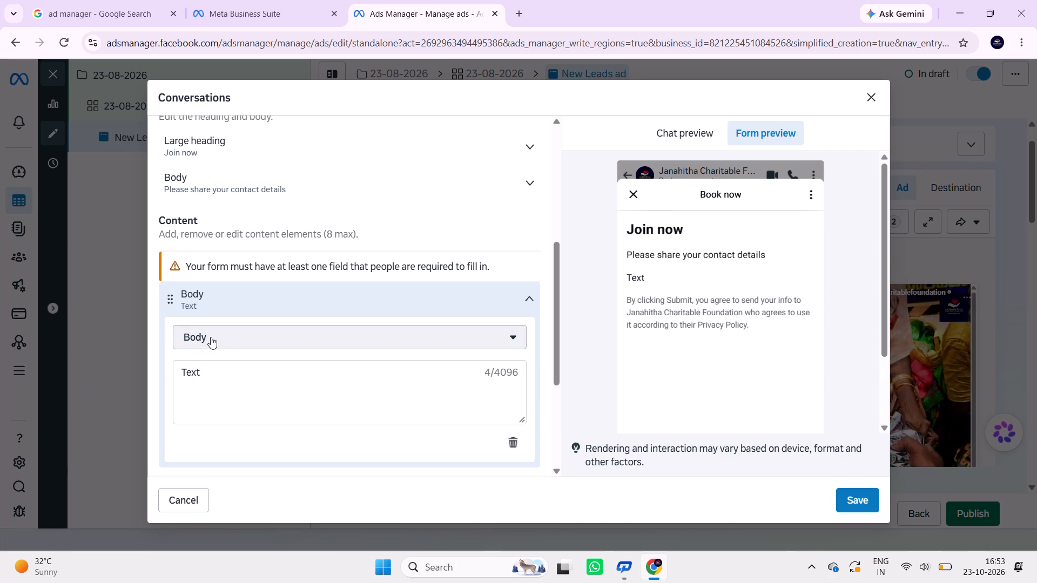
double_click(211, 337)
left_click(204, 370)
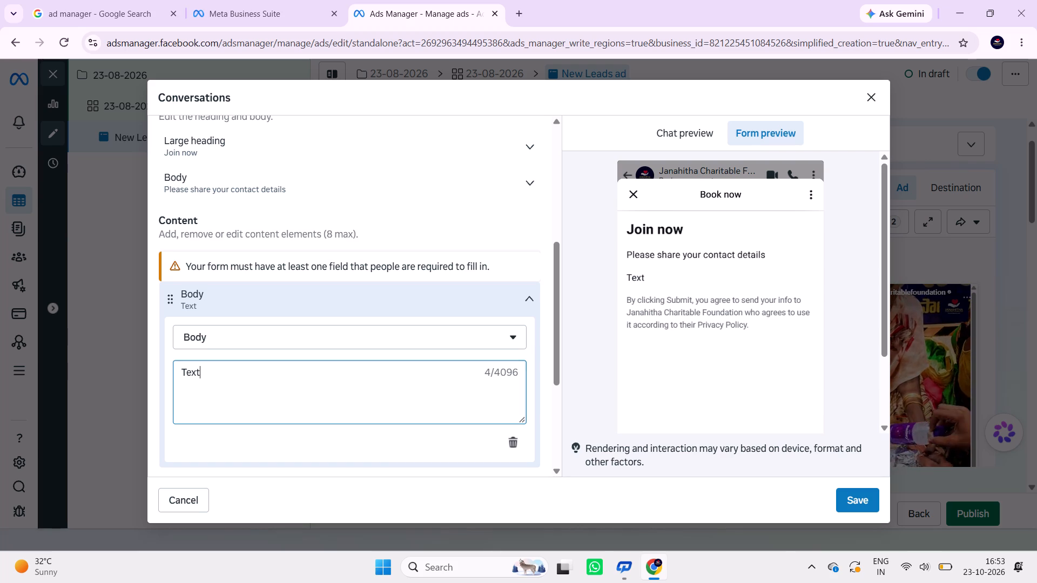
key("BackSpace")
key("BackSpace")
key("BackSpace")
key("BackSpace")
type("NAME")
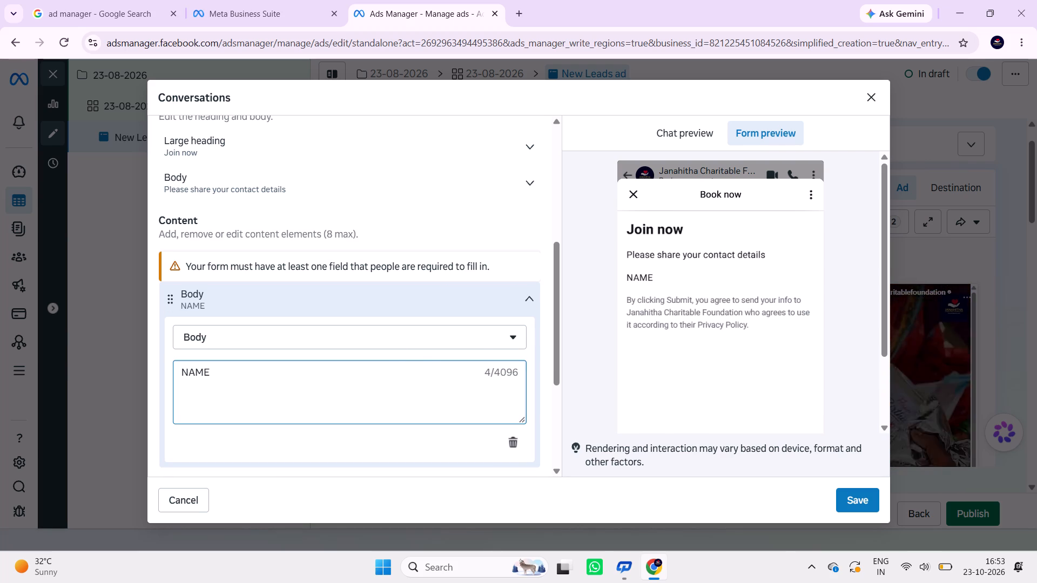
left_click(123, 350)
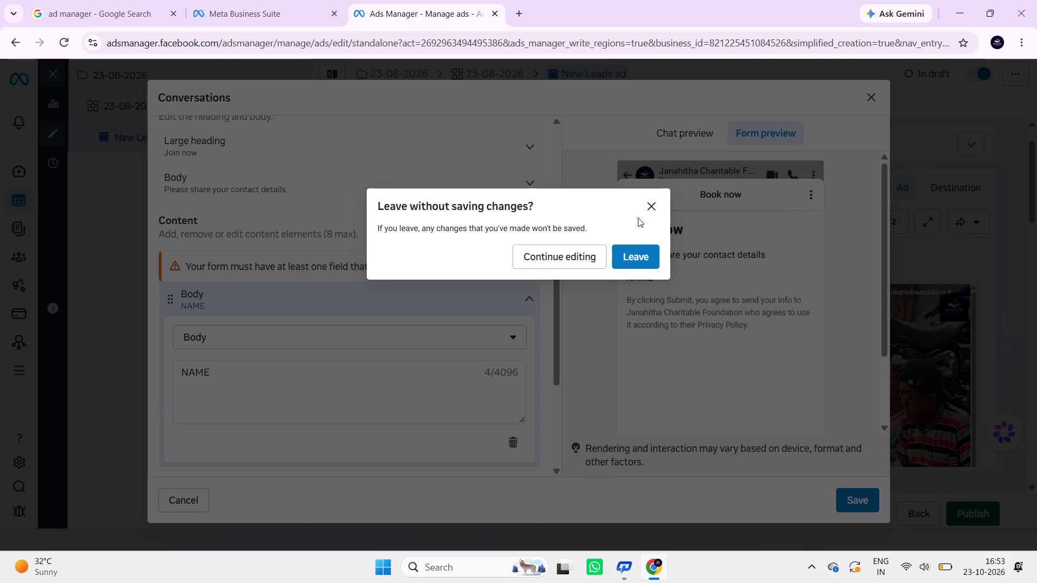
left_click(658, 201)
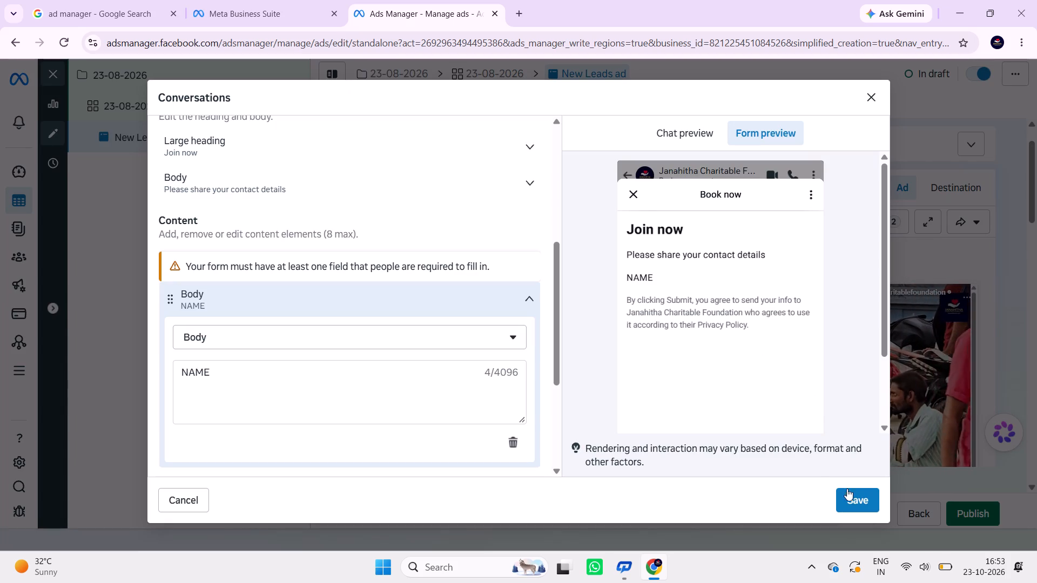
left_click(852, 499)
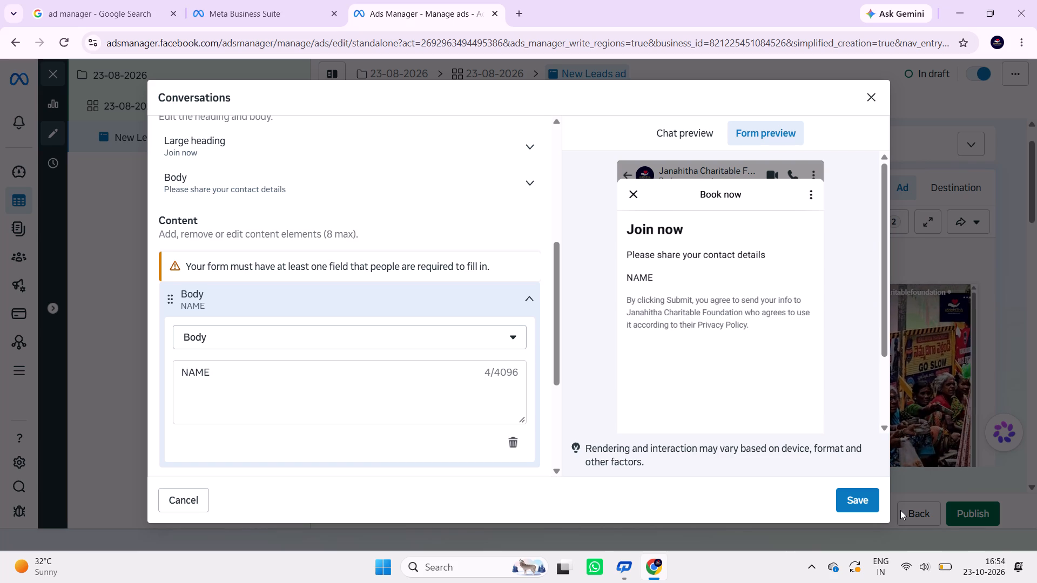
left_click(860, 501)
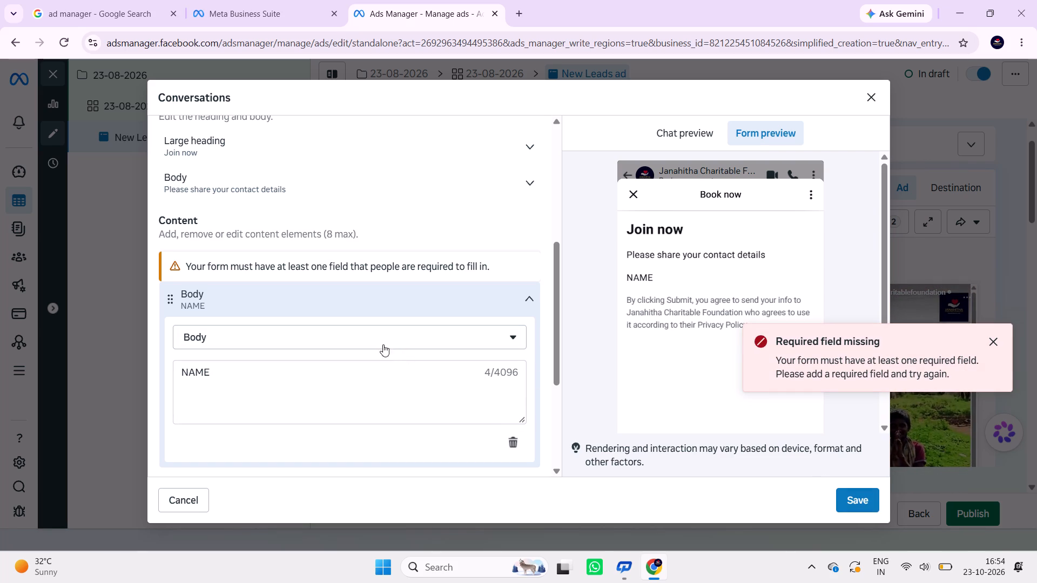
Change the NAME element's text style to Large heading and try to save the conversation template.
left_click(371, 352)
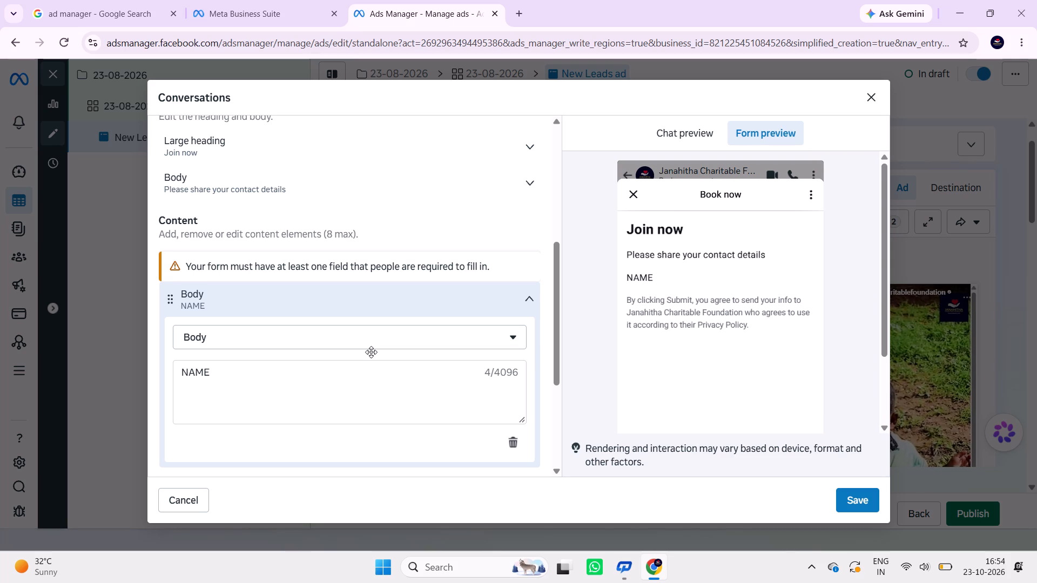
left_click(220, 337)
key("space")
key("space")
key("space")
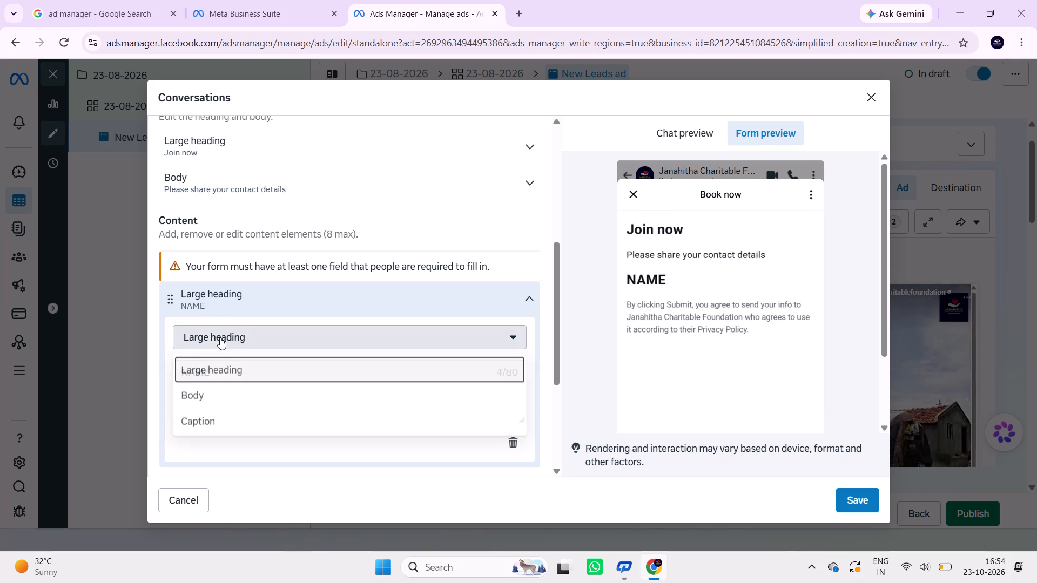
left_click(859, 497)
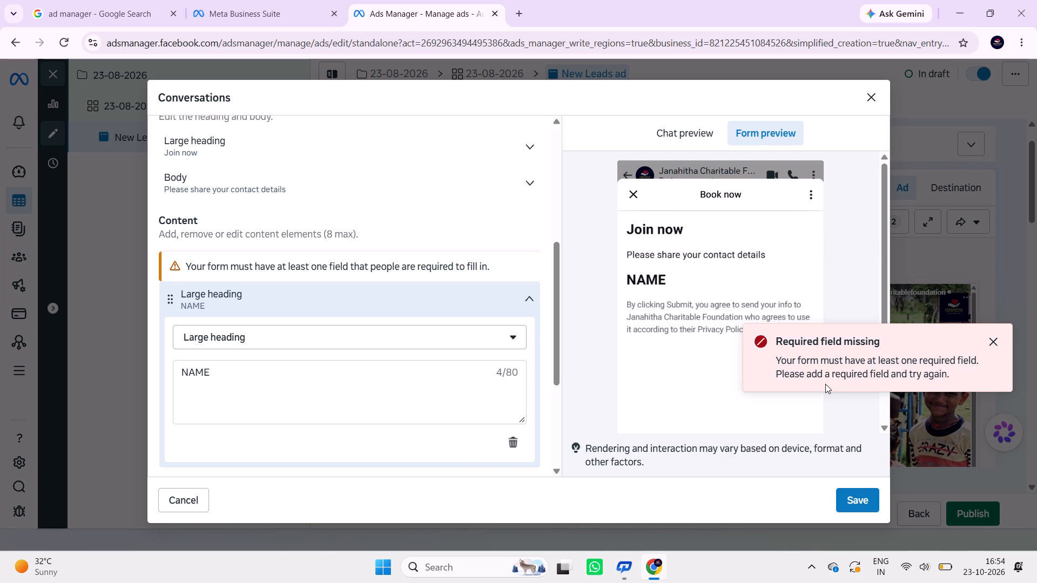
scroll(547, 411, "down", 4)
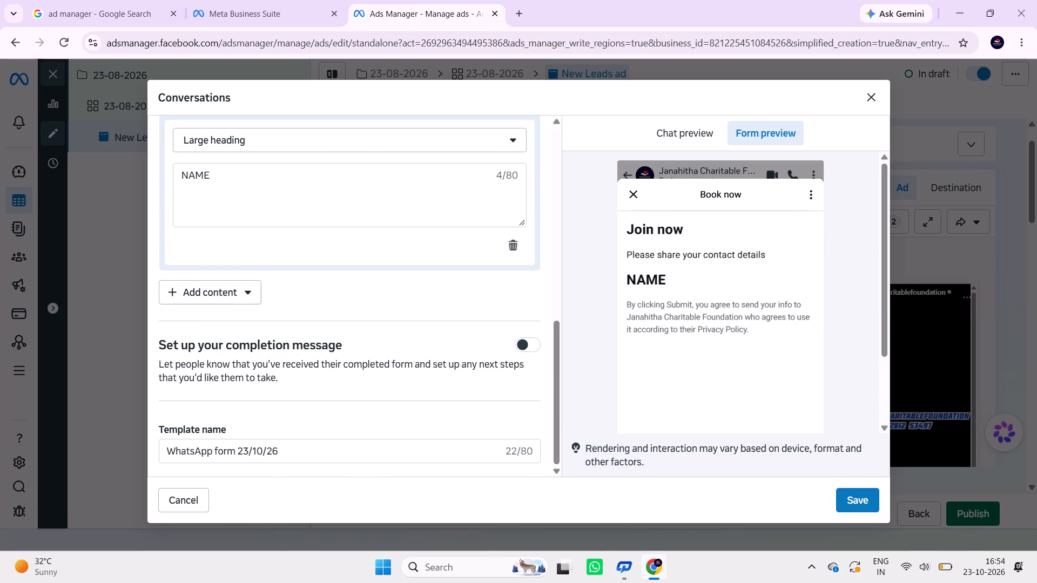
Add a required Full name field below the NAME heading and save the conversation template.
left_click(227, 287)
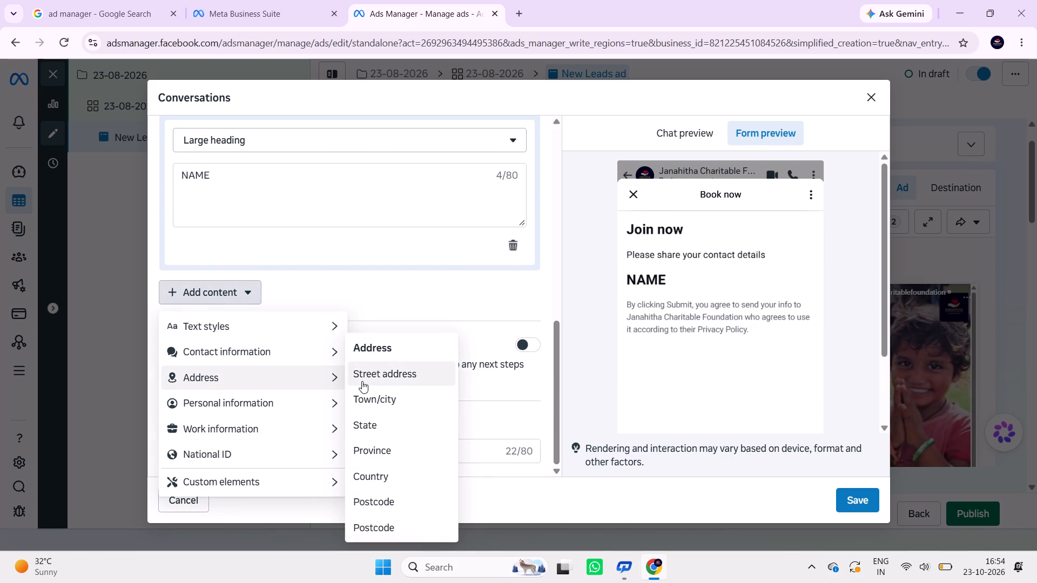
left_click(379, 378)
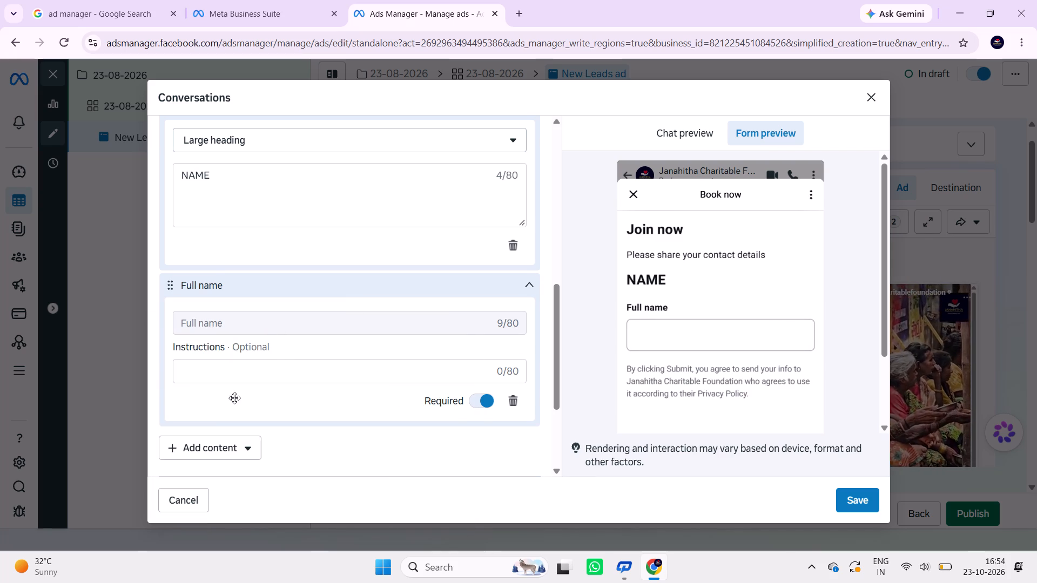
left_click(246, 377)
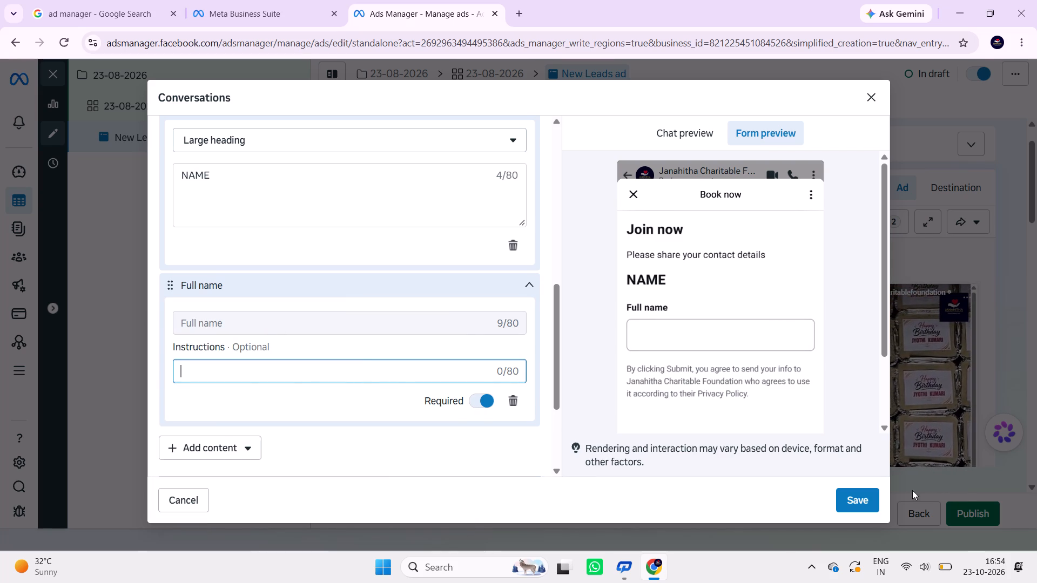
left_click(859, 497)
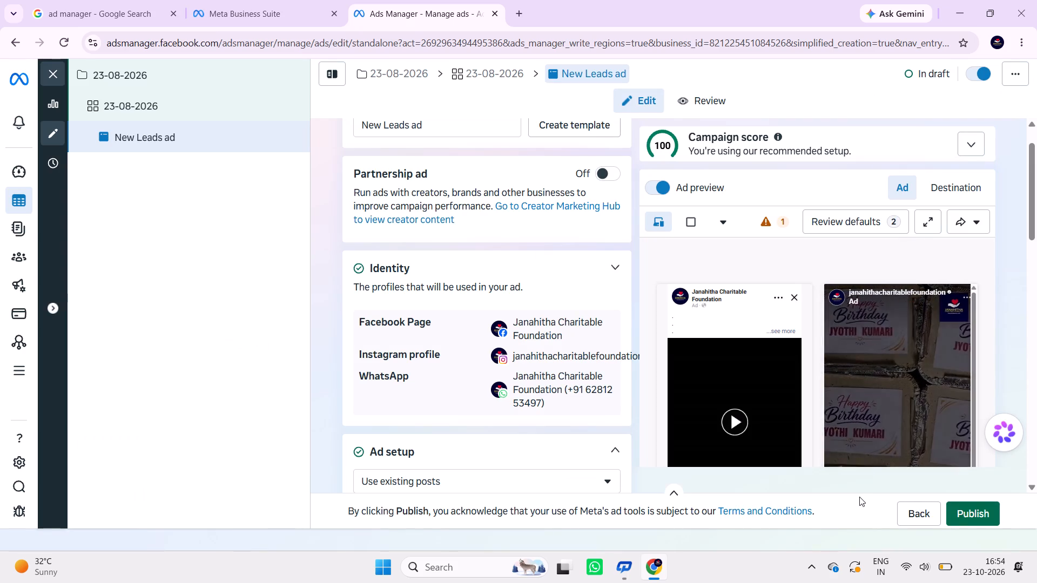
Publish the 23-08-2026 leads campaign with its ad set and New Leads ad, checking the selected WhatsApp form template first.
scroll(629, 408, "down", 2)
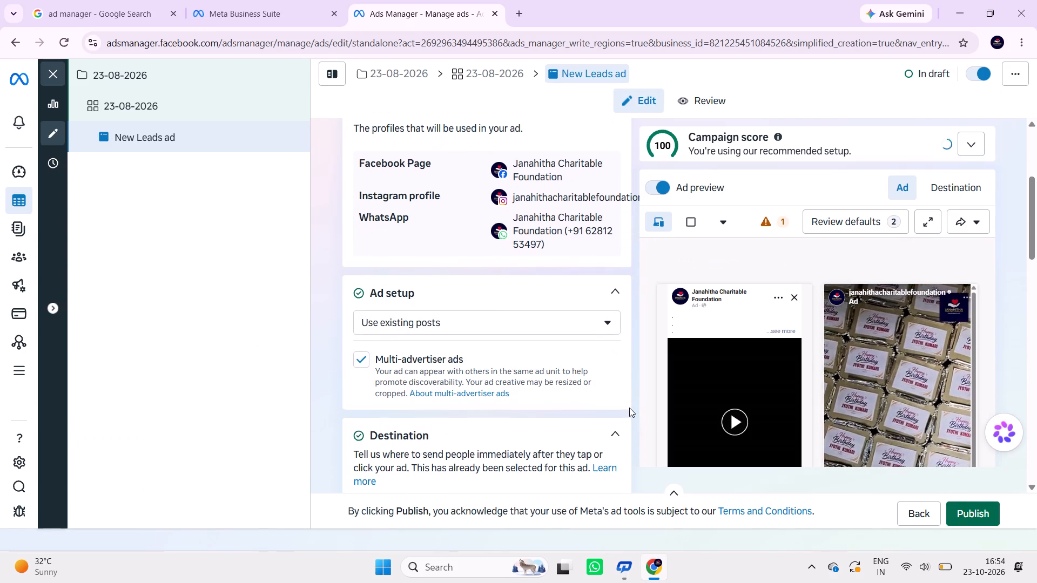
scroll(629, 408, "down", 3)
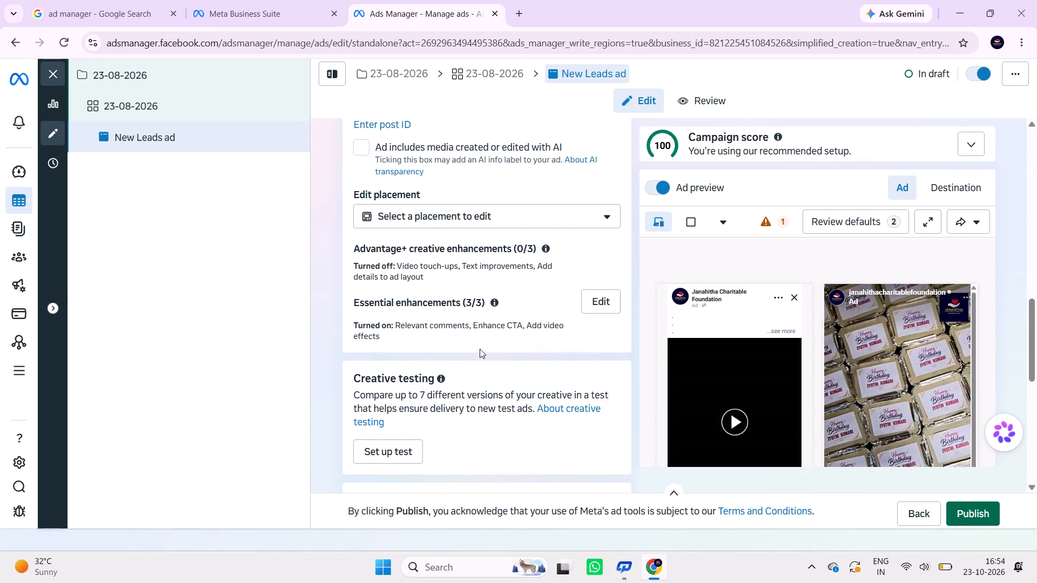
scroll(472, 348, "down", 7)
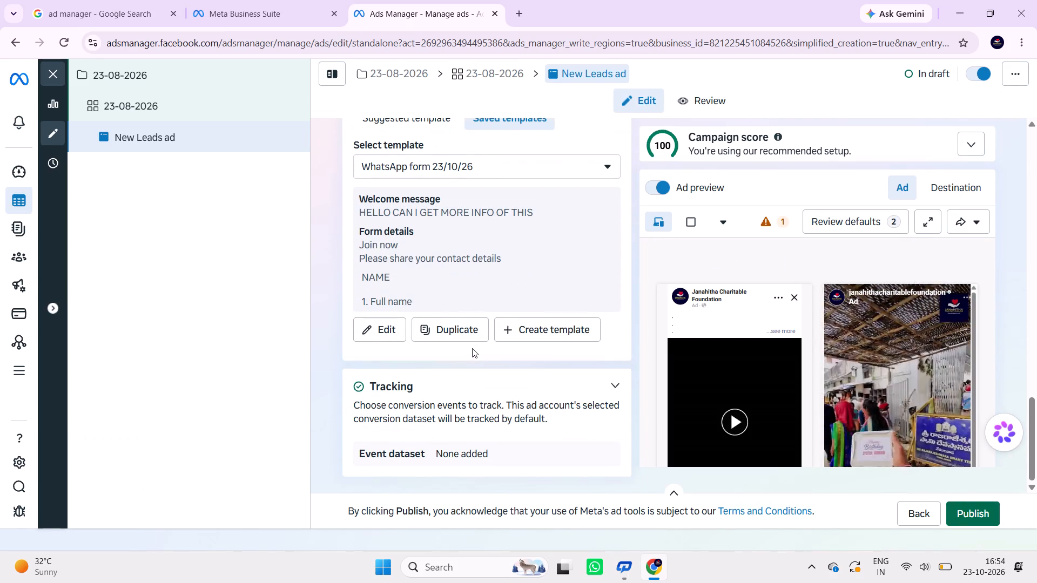
scroll(528, 388, "down", 2)
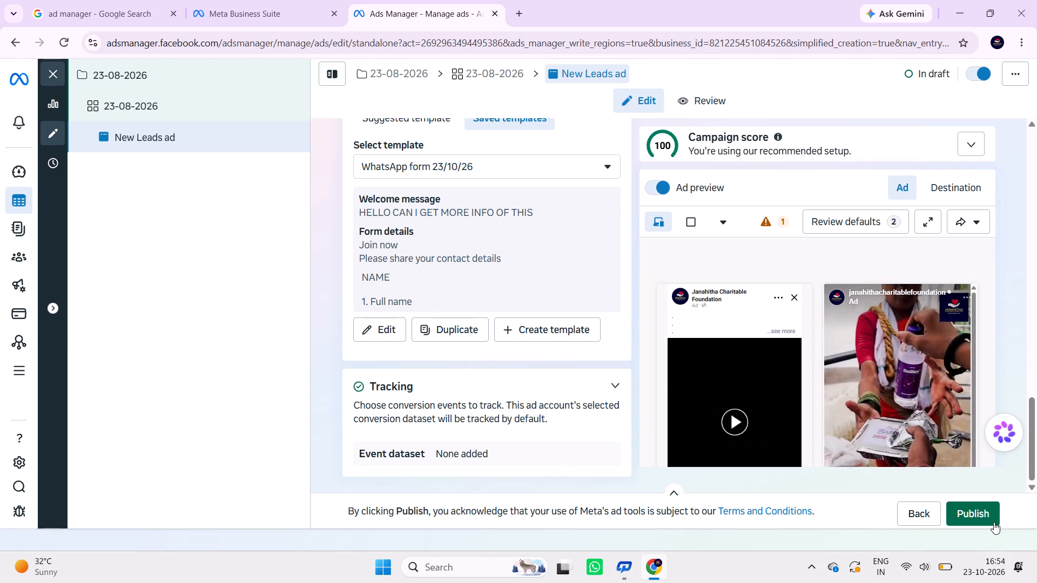
left_click(976, 503)
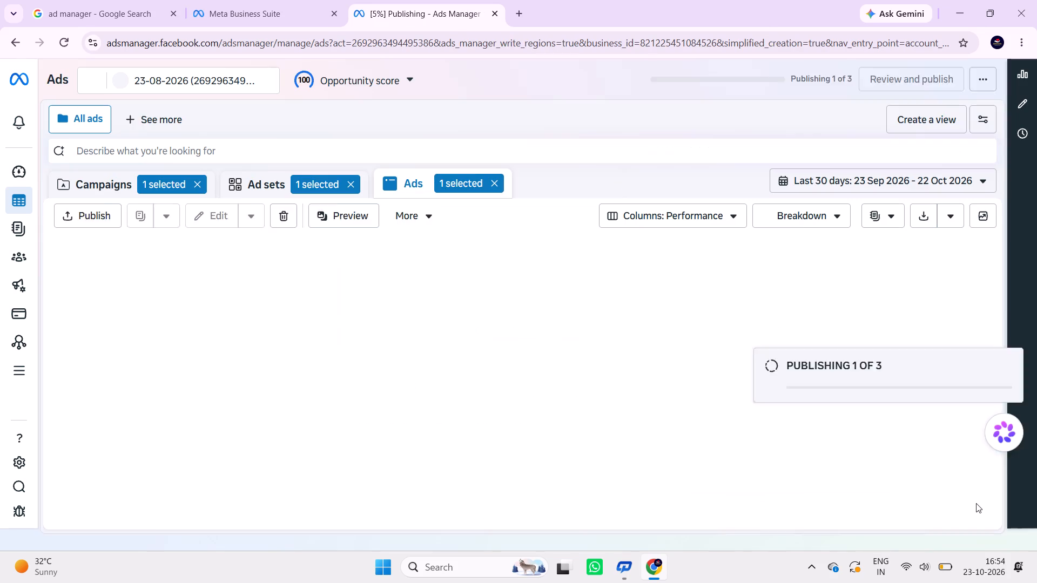